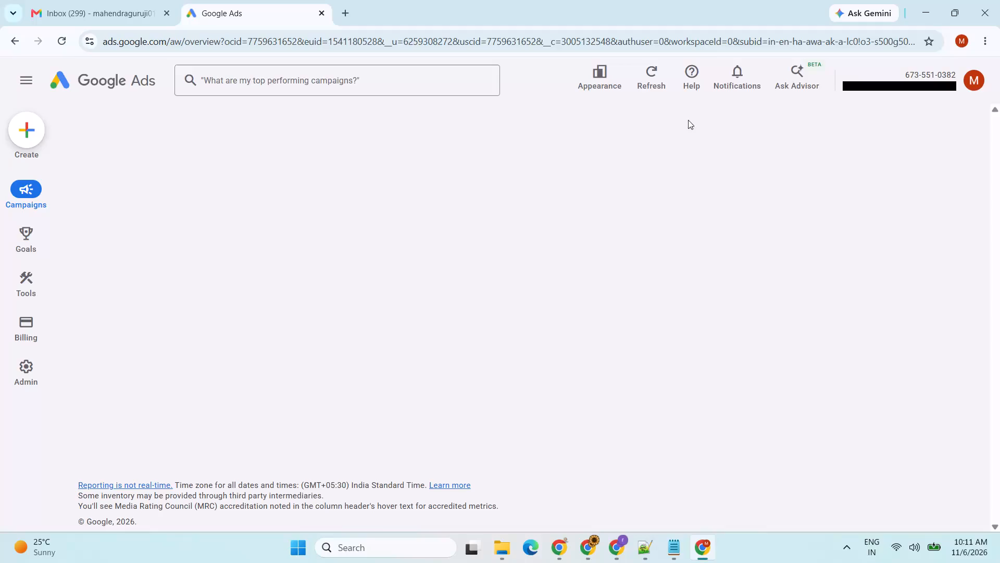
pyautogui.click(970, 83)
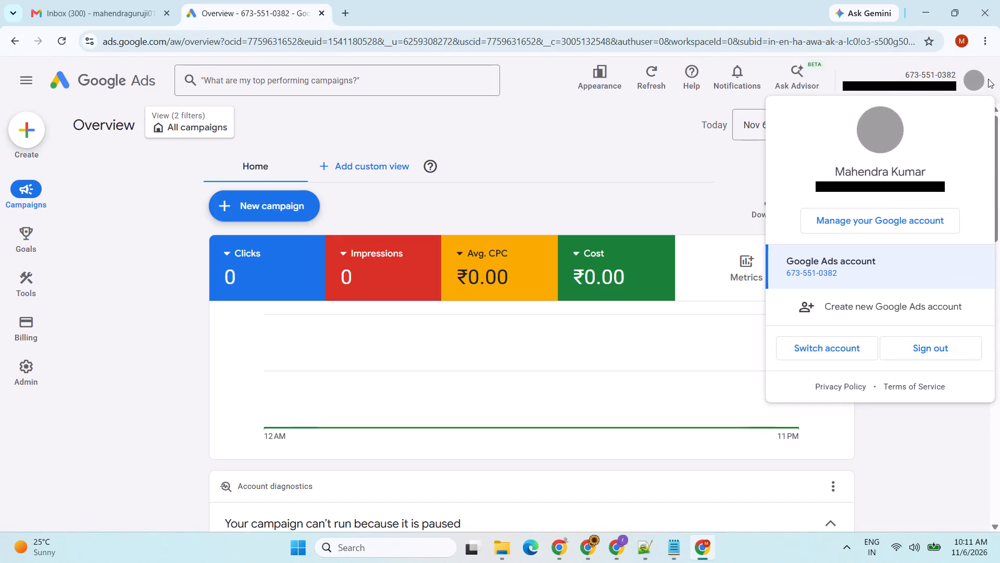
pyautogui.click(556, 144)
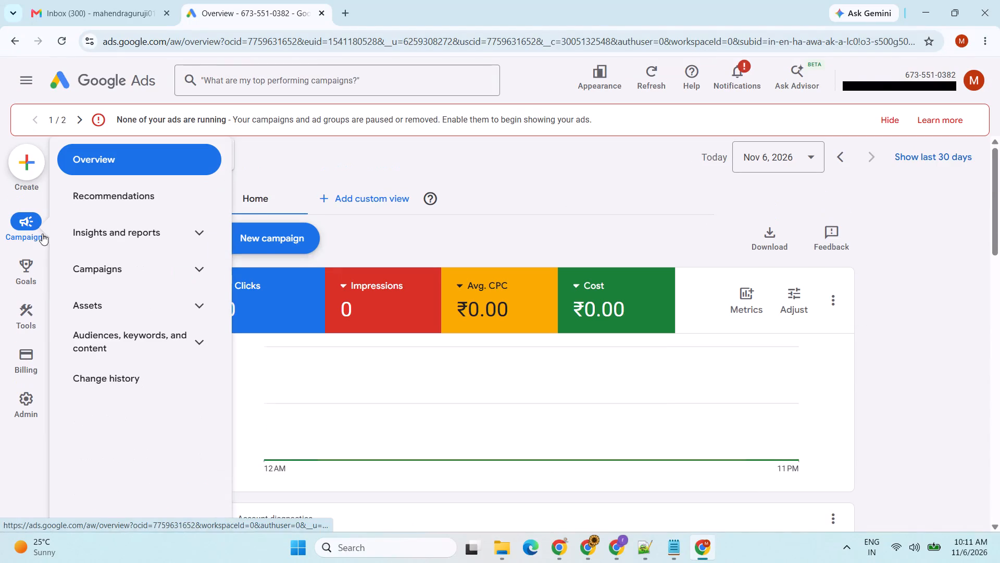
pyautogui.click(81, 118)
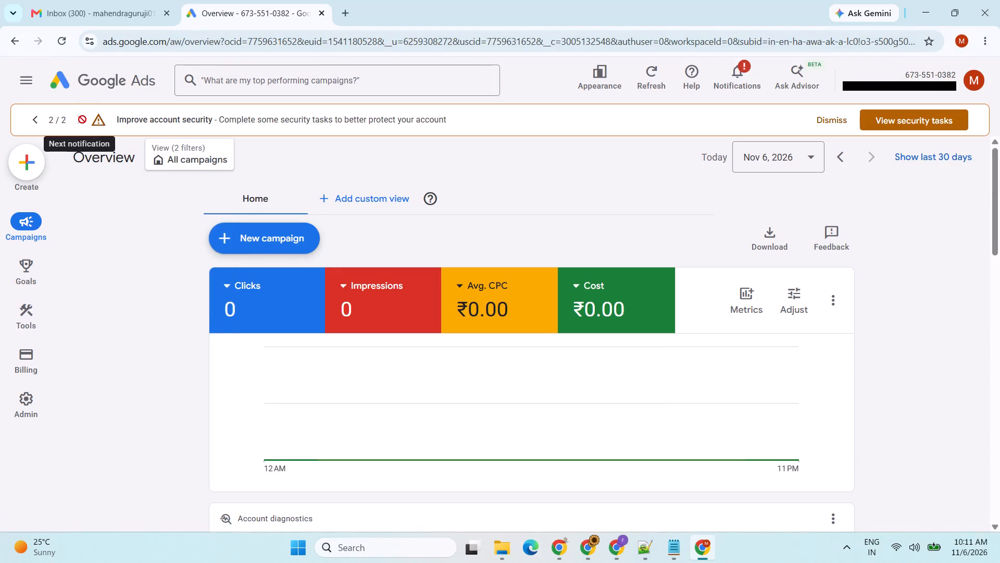
# Open the Ads list for all campaigns and examine the eligibility status details of each ad.
pyautogui.click(27, 83)
pyautogui.click(140, 277)
pyautogui.click(145, 385)
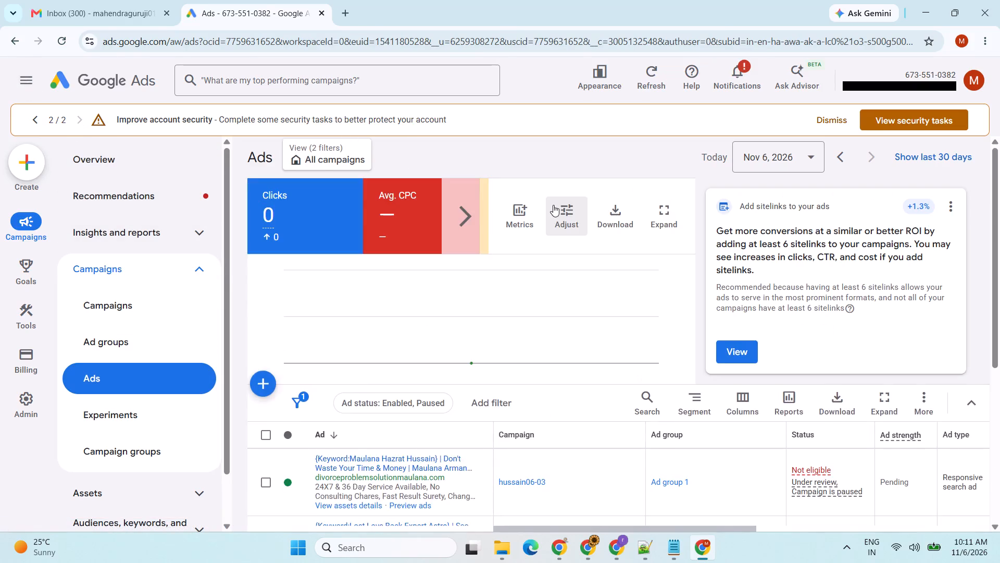
pyautogui.scroll(-3, 555, 207)
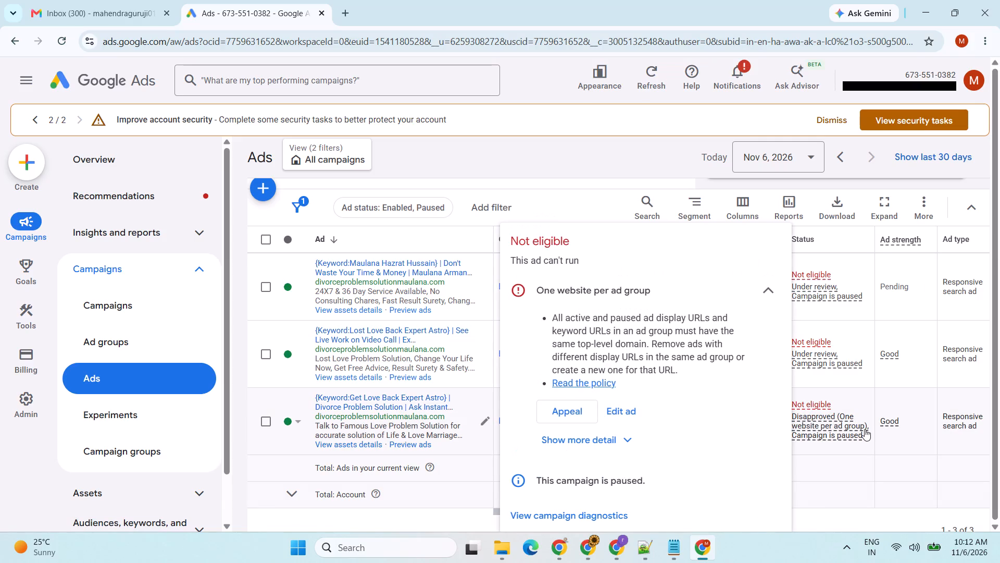
pyautogui.click(857, 470)
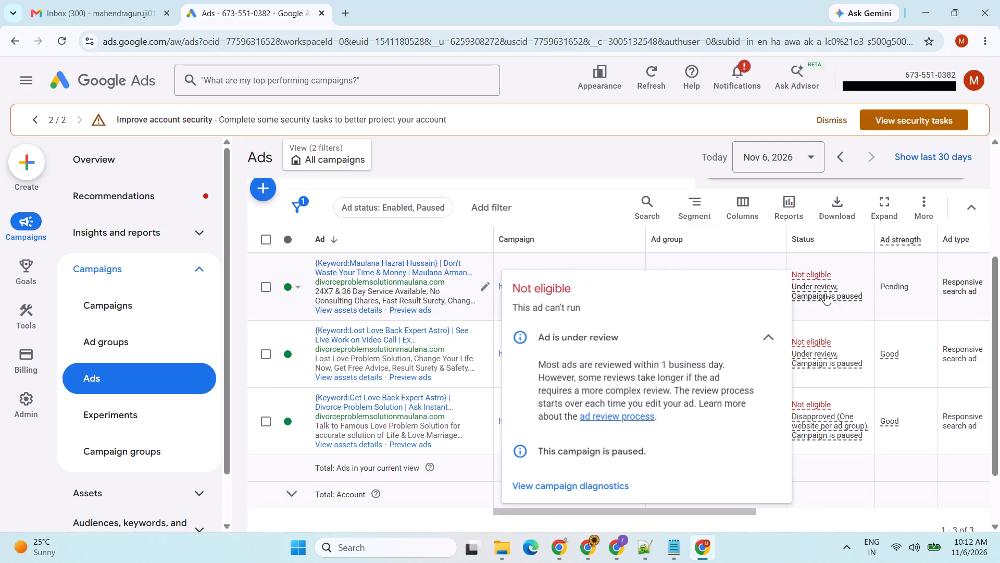
pyautogui.scroll(-3, 687, 389)
pyautogui.click(840, 483)
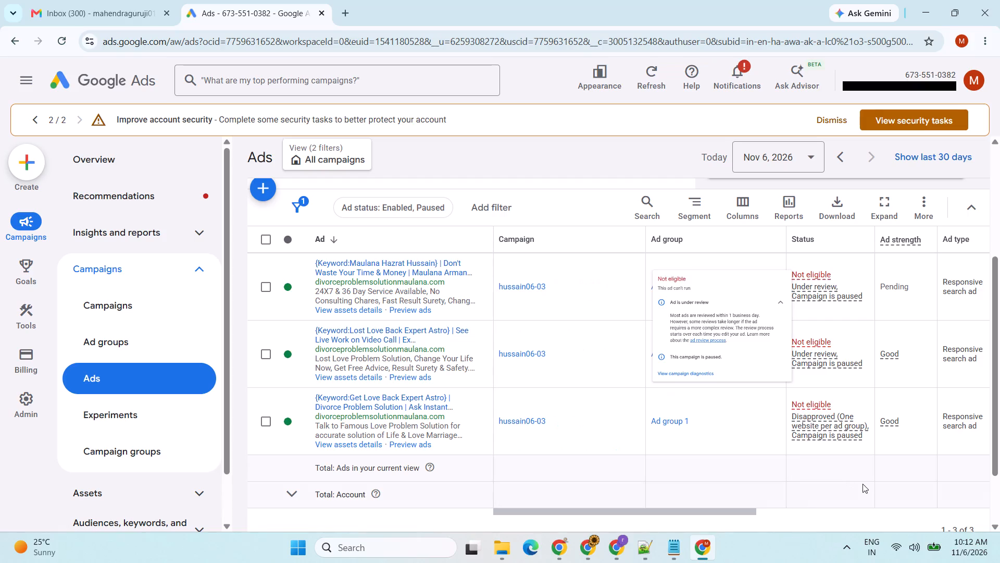
pyautogui.moveTo(745, 511); pyautogui.dragTo(778, 511)
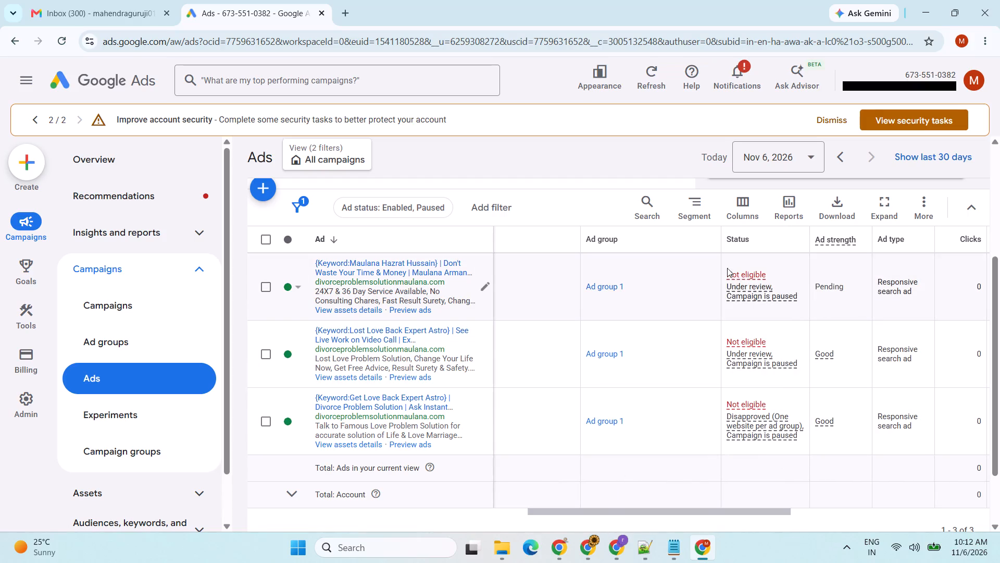
pyautogui.moveTo(722, 265); pyautogui.dragTo(810, 308)
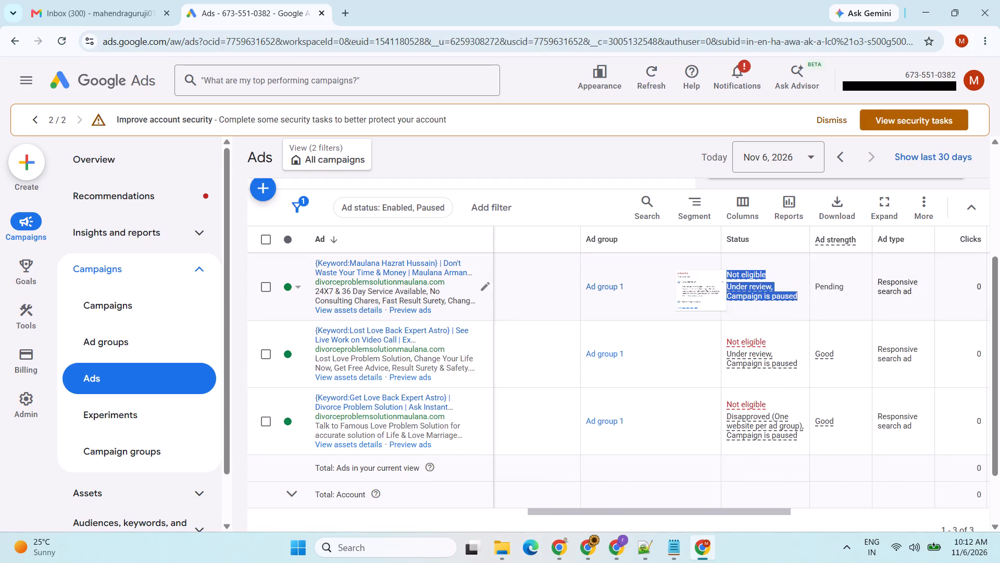
pyautogui.click(901, 289)
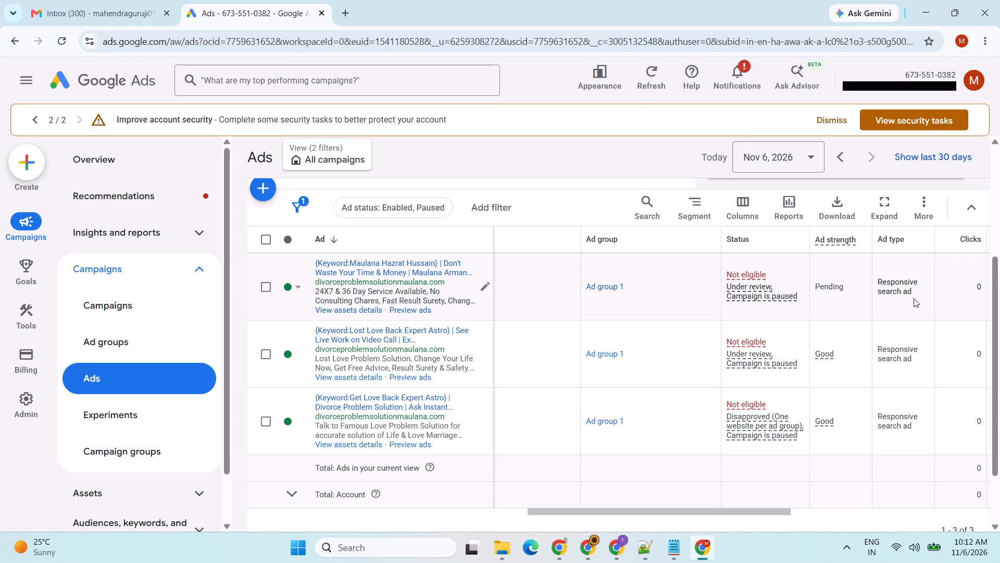
# Open the account notifications and dismiss them one after another, starting with Conflicting negative keywords.
pyautogui.click(746, 66)
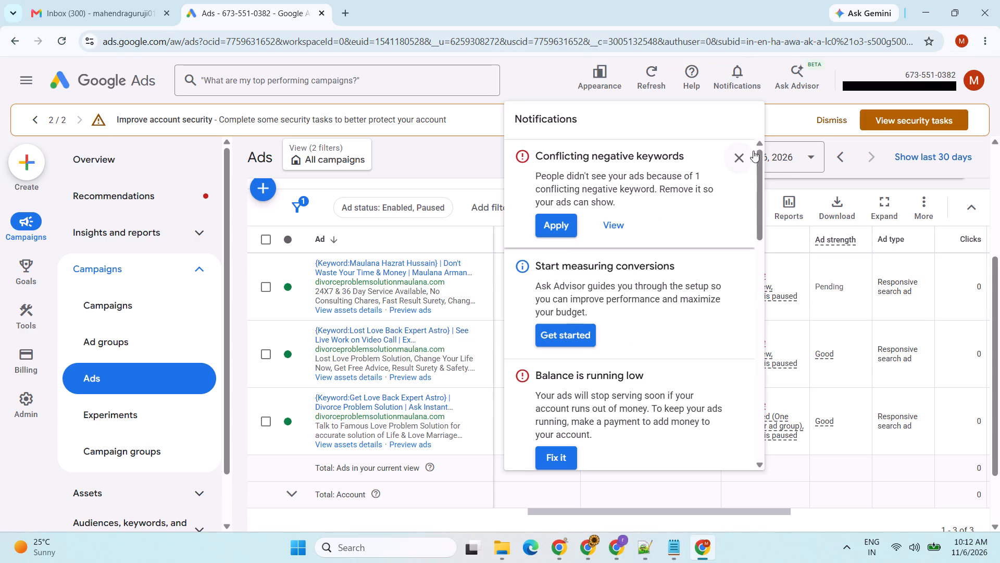
pyautogui.click(747, 154)
pyautogui.click(740, 163)
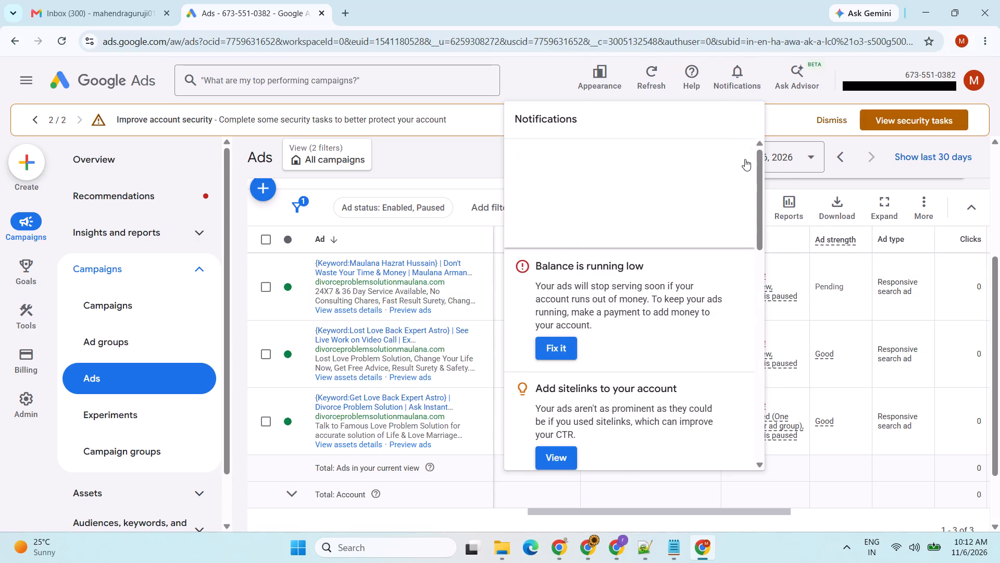
pyautogui.click(745, 159)
pyautogui.click(747, 157)
pyautogui.click(747, 157)
pyautogui.click(746, 160)
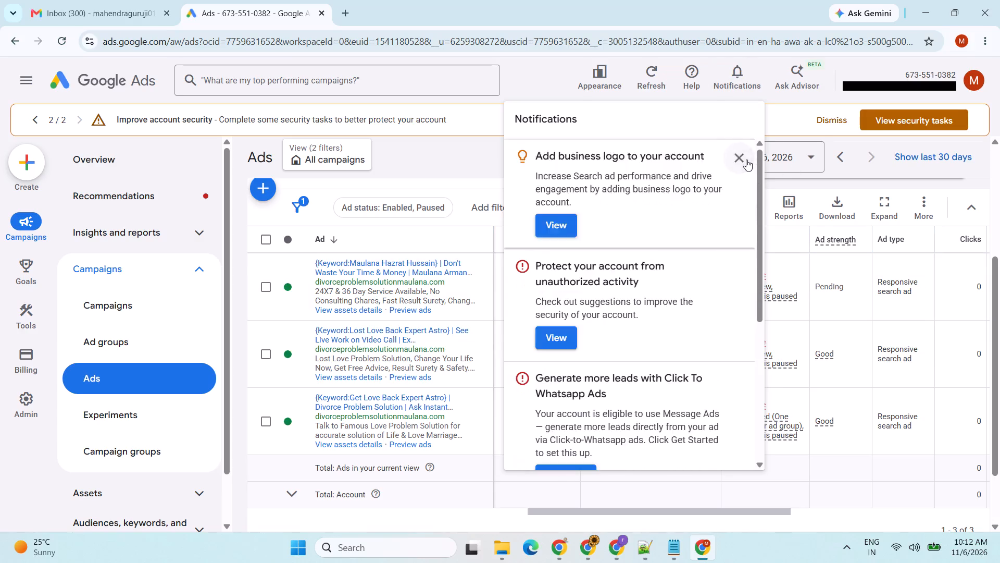
pyautogui.click(746, 160)
pyautogui.click(746, 160)
pyautogui.click(746, 160)
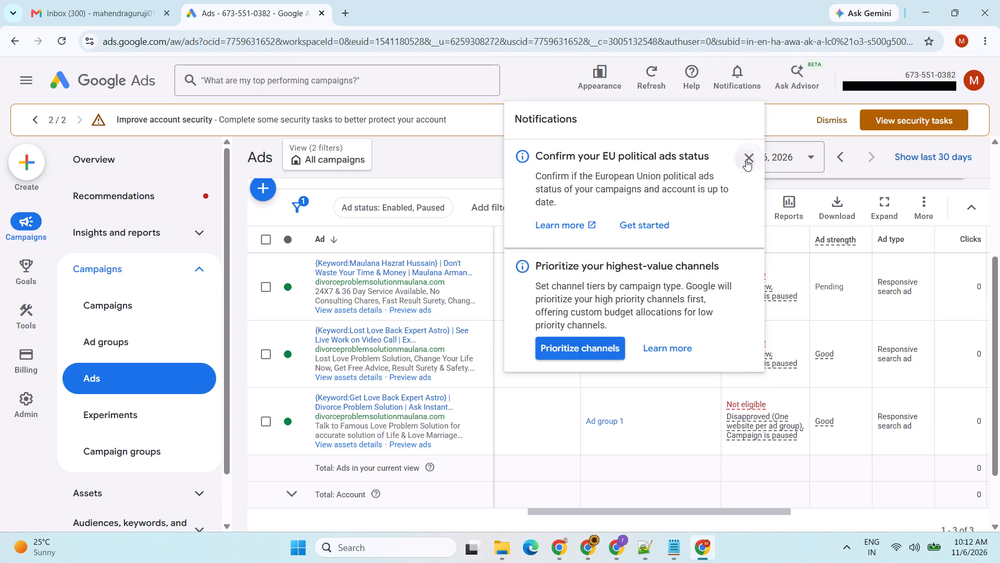
pyautogui.click(745, 160)
pyautogui.click(419, 156)
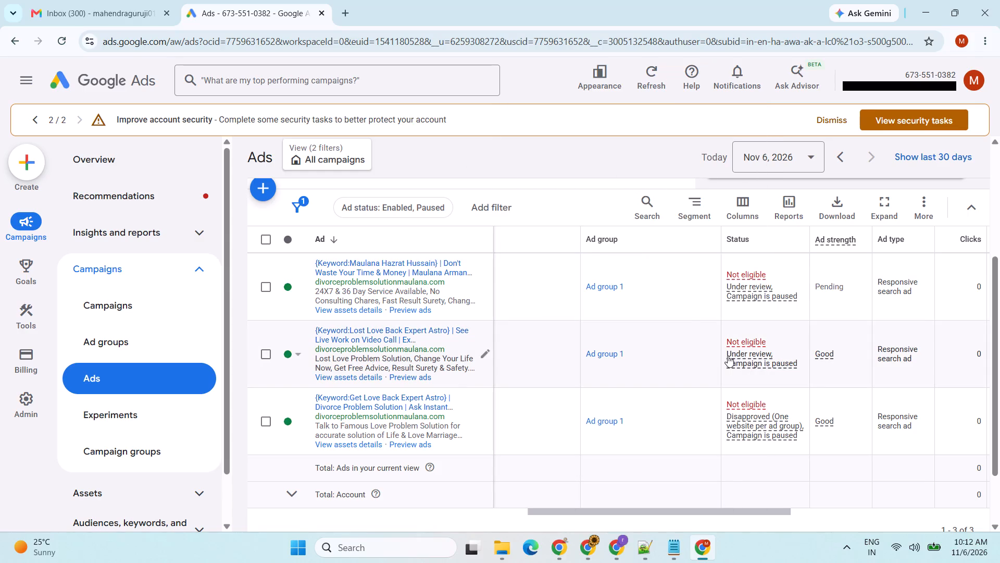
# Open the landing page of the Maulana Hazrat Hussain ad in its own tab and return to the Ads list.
pyautogui.click(809, 472)
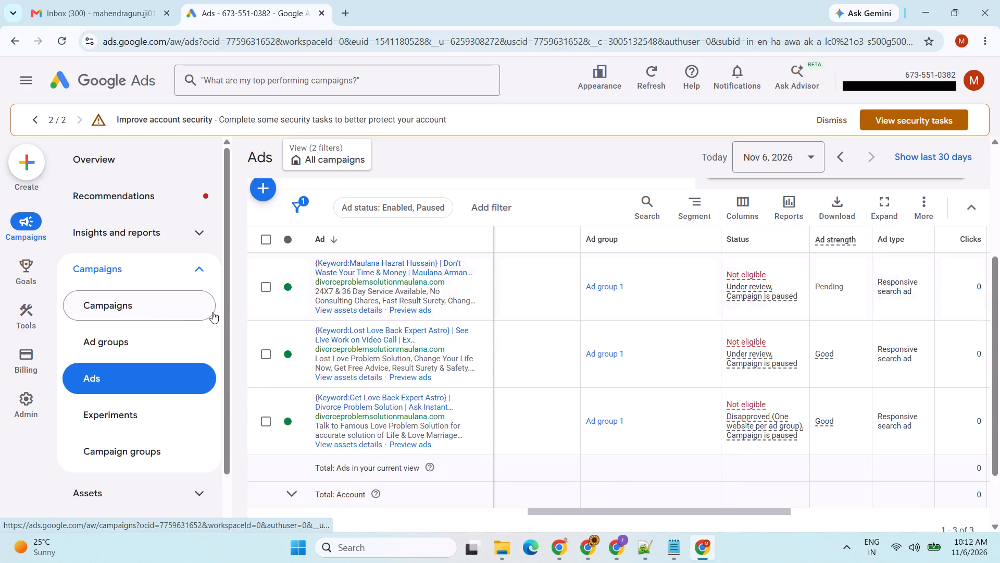
pyautogui.click(360, 266)
pyautogui.click(267, 0)
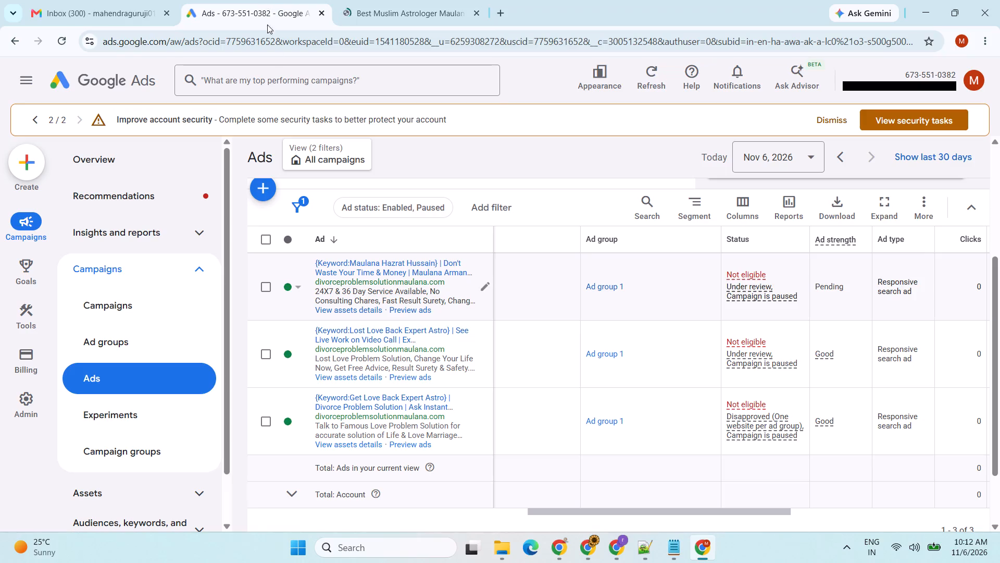
# Search the web for adwords in a new tab and open the sponsored Google Ads result.
pyautogui.click(510, 11)
pyautogui.click(493, 8)
pyautogui.write('ad')
pyautogui.write('word')
pyautogui.press('Return')
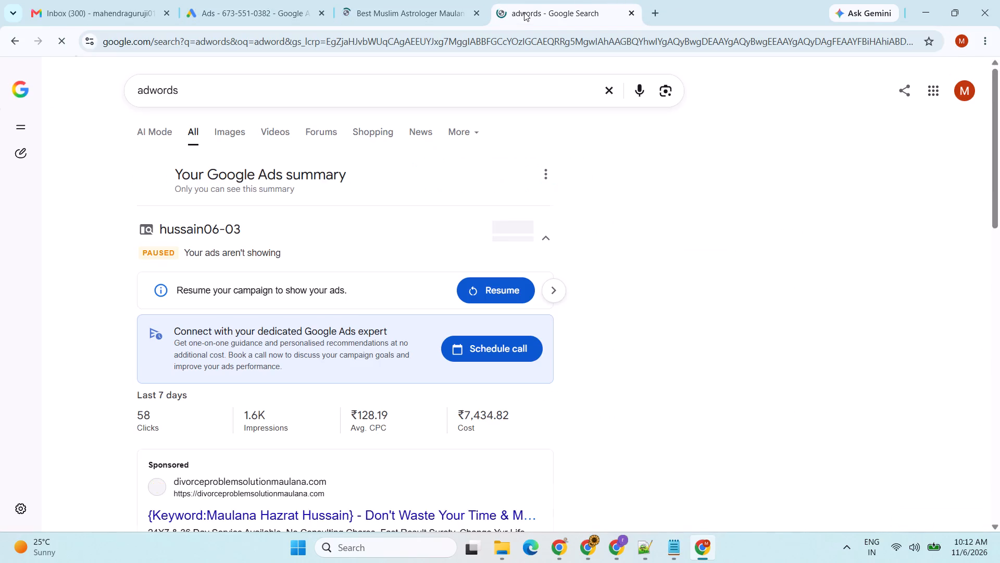
pyautogui.scroll(-9, 338, 311)
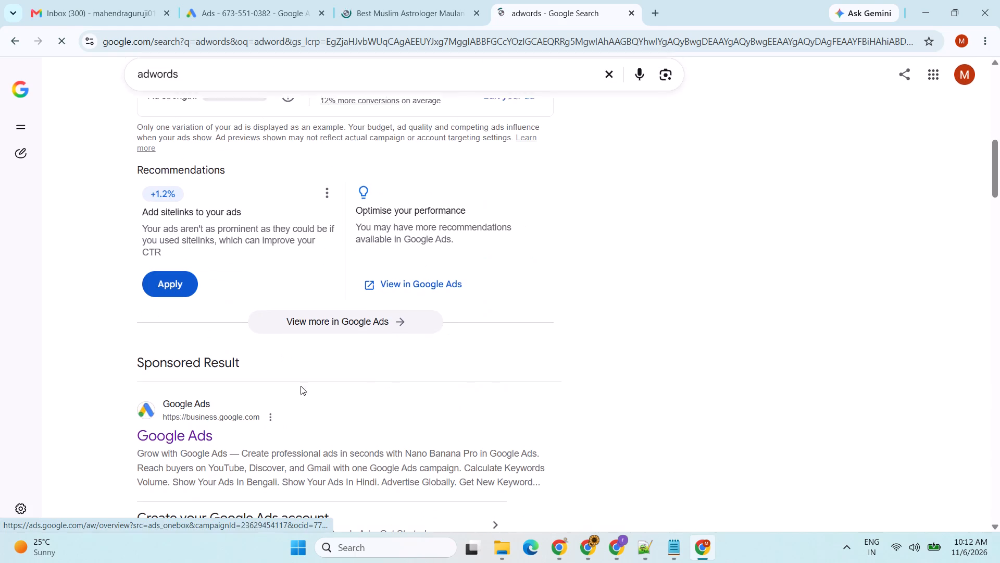
pyautogui.click(192, 440)
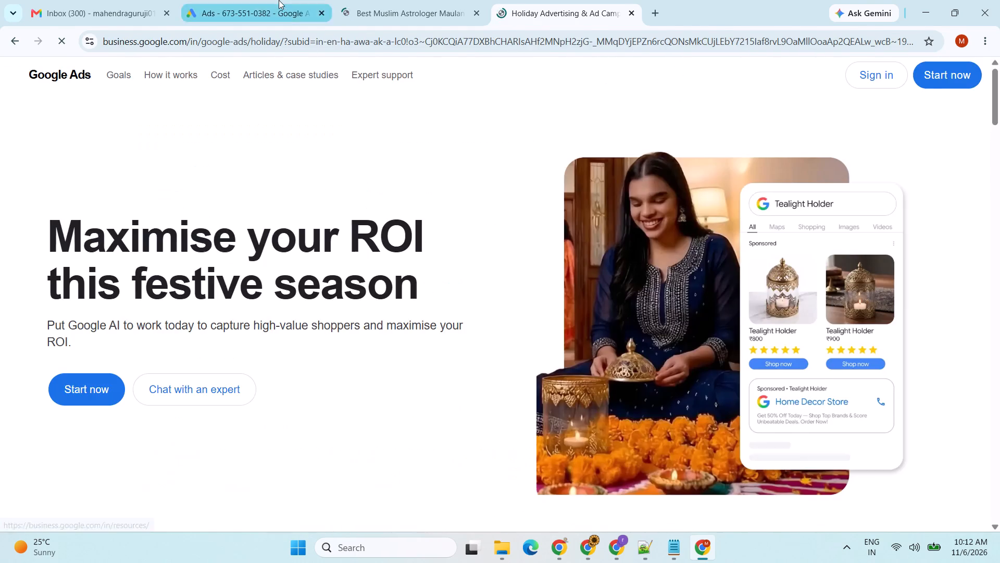
# Sign in to Google Ads from the festive season advertising page in the new tab.
pyautogui.click(279, 0)
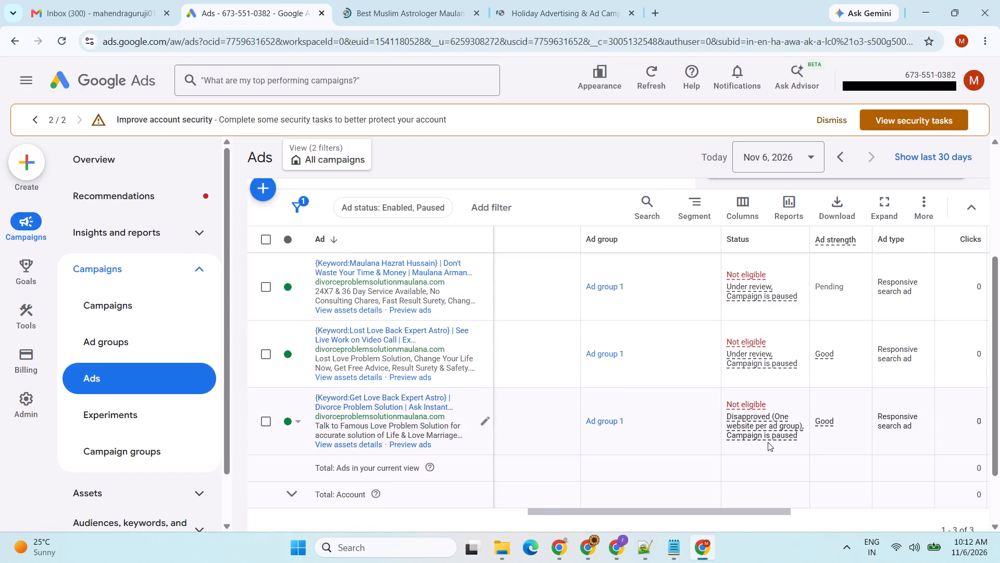
pyautogui.click(601, 0)
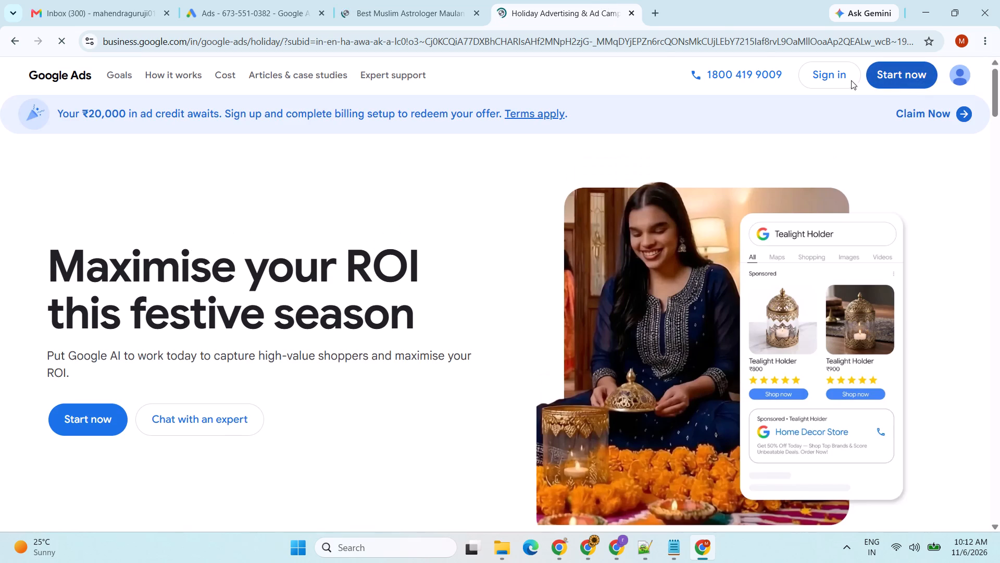
pyautogui.click(836, 77)
# Examine the status details in the Ads list and look at the advertised website in its tab.
pyautogui.click(282, 0)
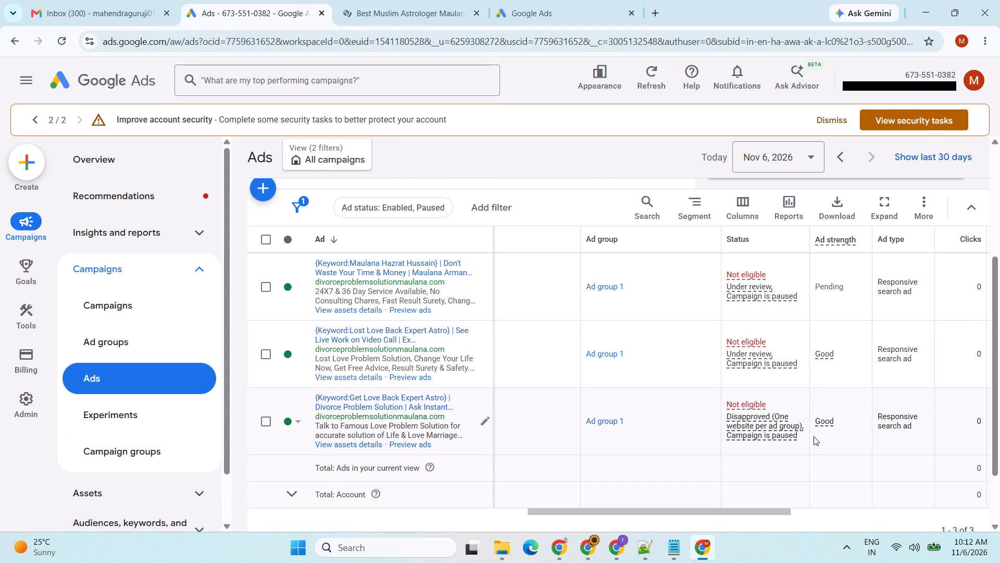
pyautogui.click(780, 471)
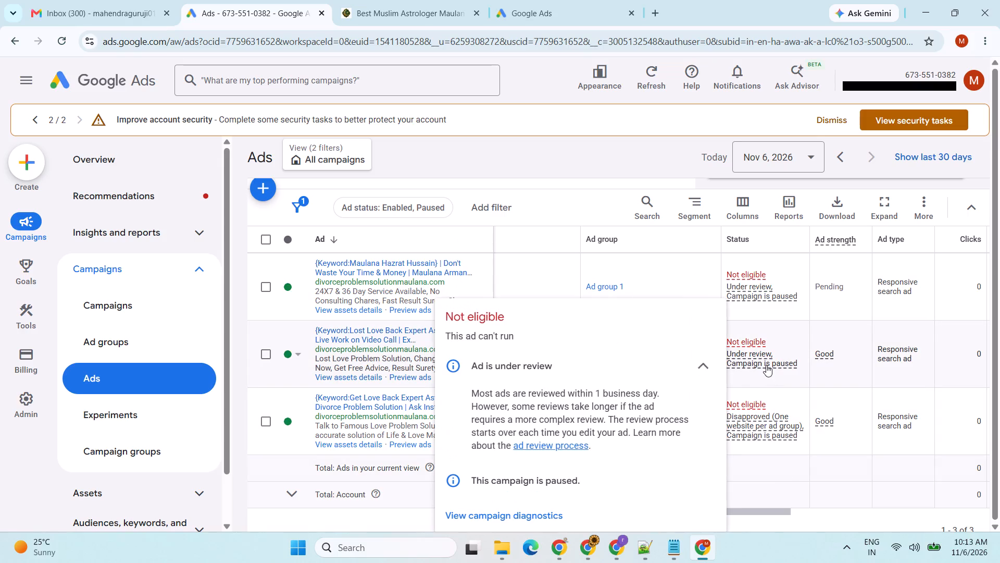
pyautogui.click(476, 0)
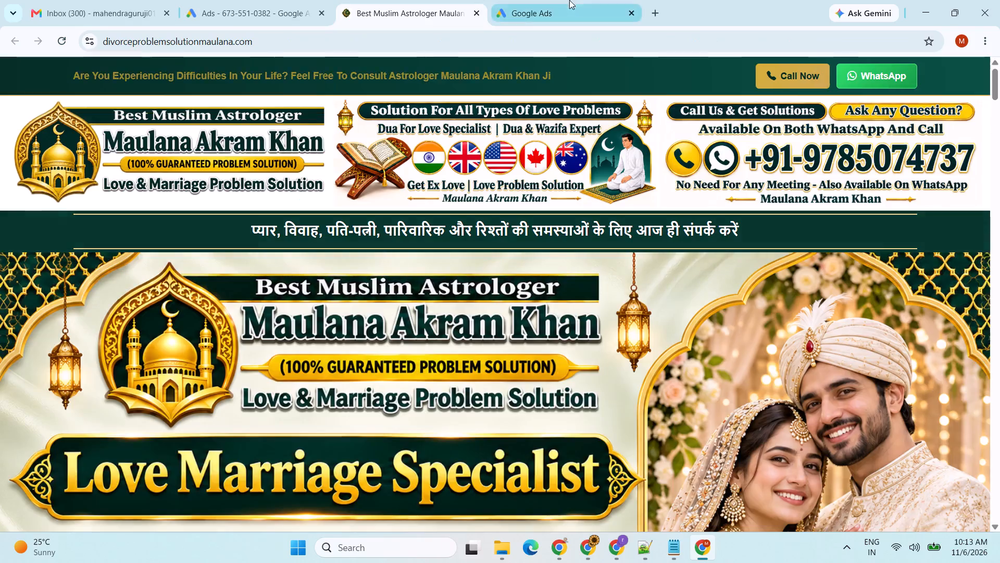
pyautogui.click(579, 0)
# Open the hussain06-03 campaign and show its ads.
pyautogui.click(265, 0)
pyautogui.click(130, 324)
pyautogui.click(128, 302)
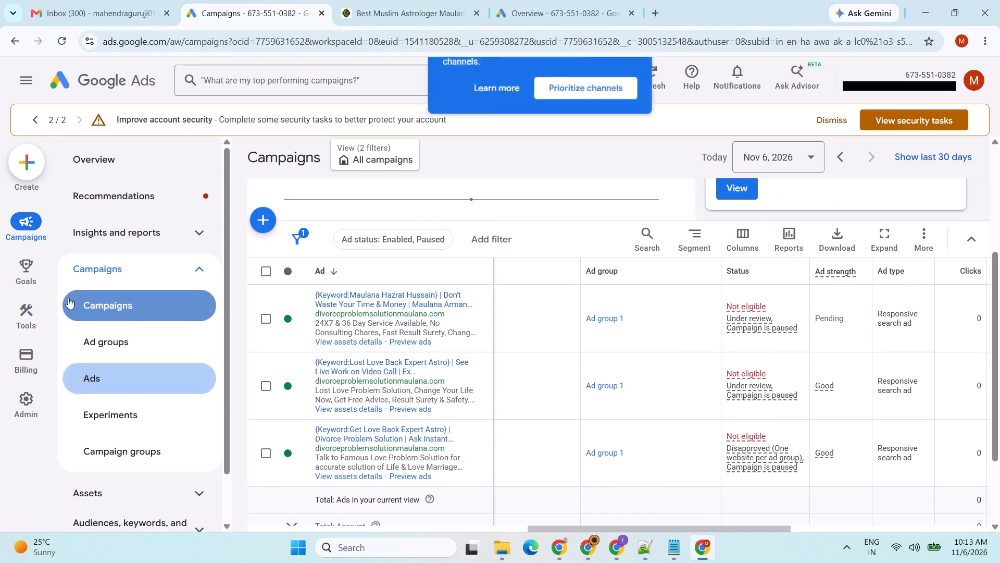
pyautogui.click(646, 201)
pyautogui.scroll(-5, 399, 394)
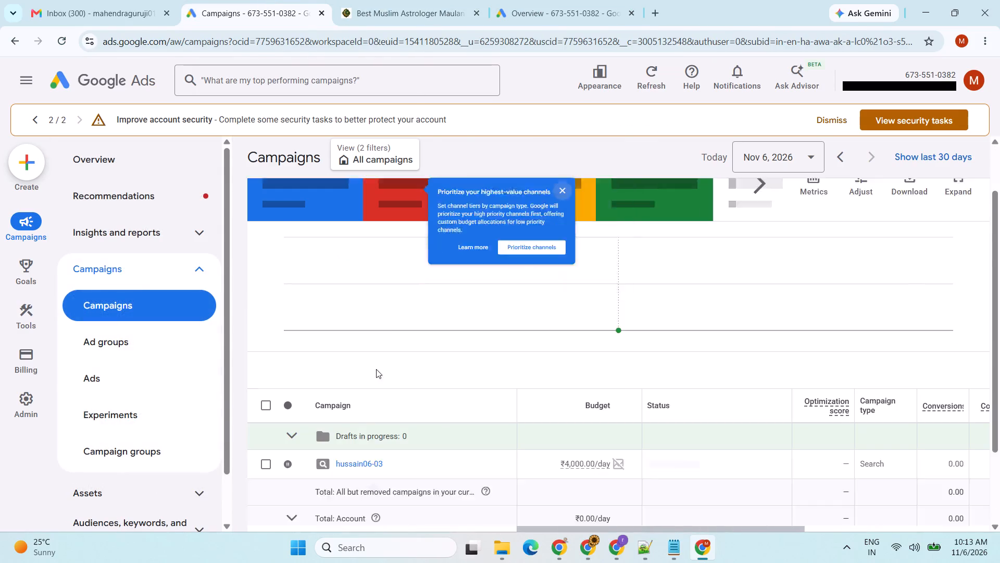
pyautogui.click(354, 369)
pyautogui.click(103, 376)
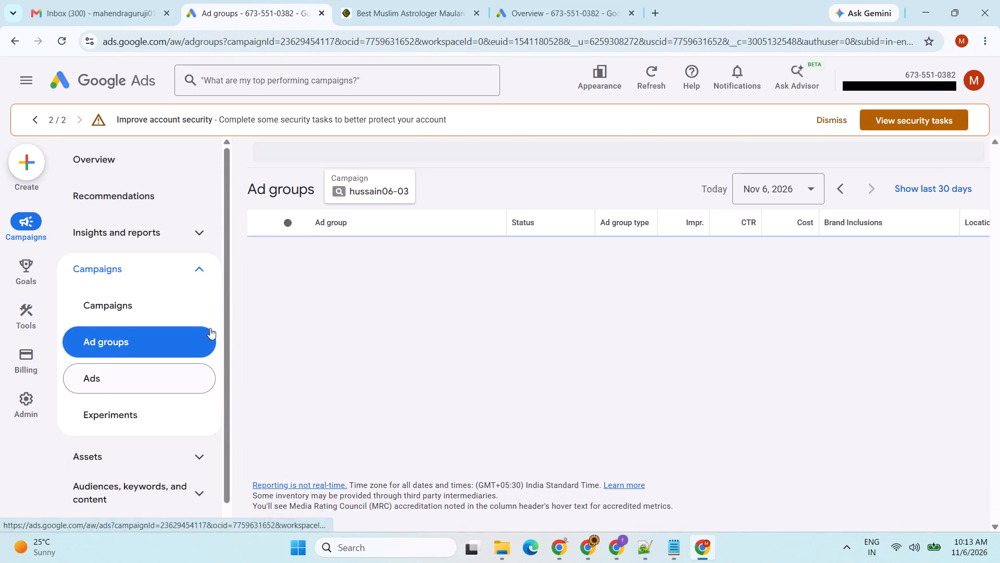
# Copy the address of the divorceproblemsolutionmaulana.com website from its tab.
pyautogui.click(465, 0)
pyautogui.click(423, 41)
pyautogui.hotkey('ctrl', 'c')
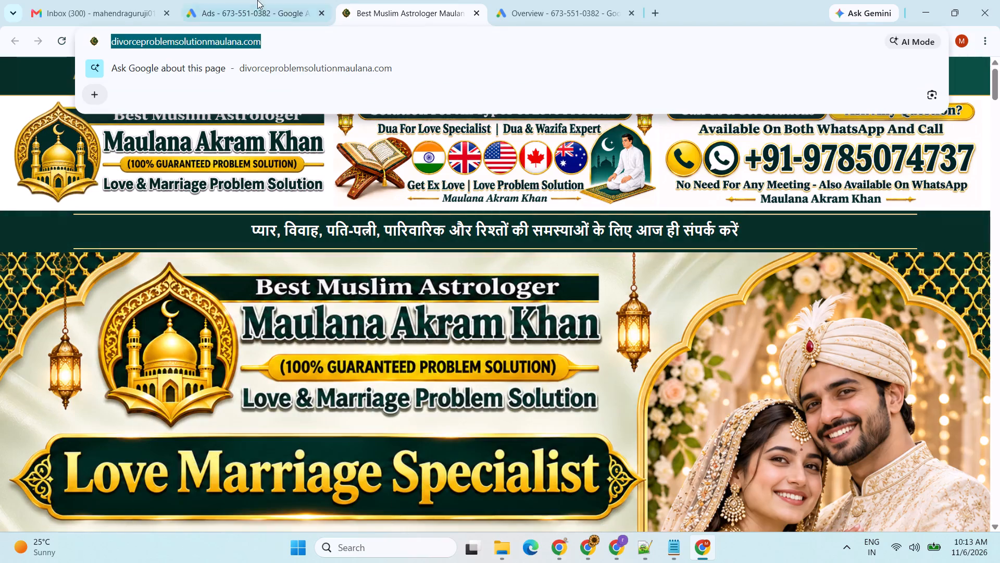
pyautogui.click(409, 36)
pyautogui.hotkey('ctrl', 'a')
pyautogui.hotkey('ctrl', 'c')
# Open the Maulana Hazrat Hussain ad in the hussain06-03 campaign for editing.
pyautogui.click(217, 0)
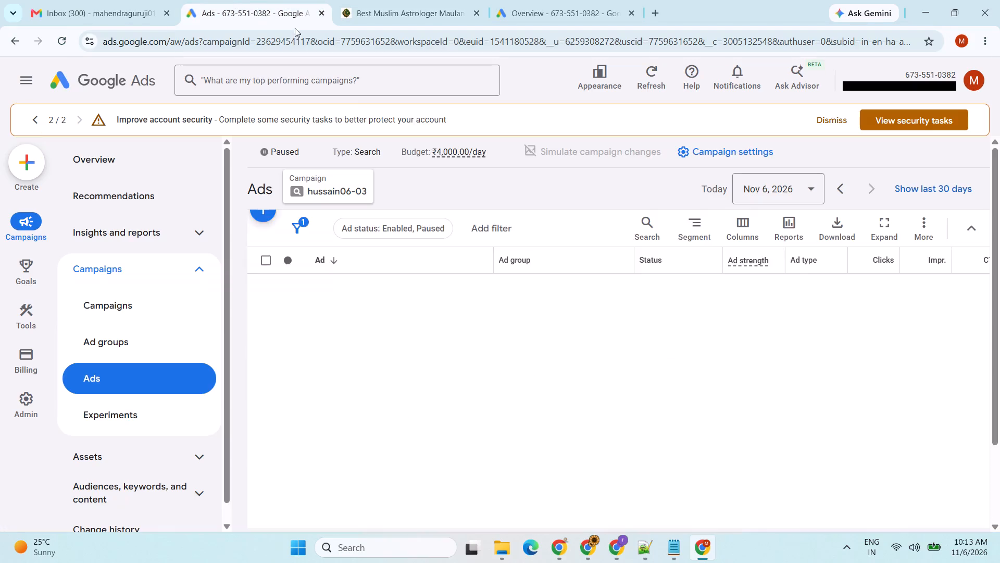
pyautogui.scroll(-4, 469, 360)
pyautogui.scroll(1, 489, 294)
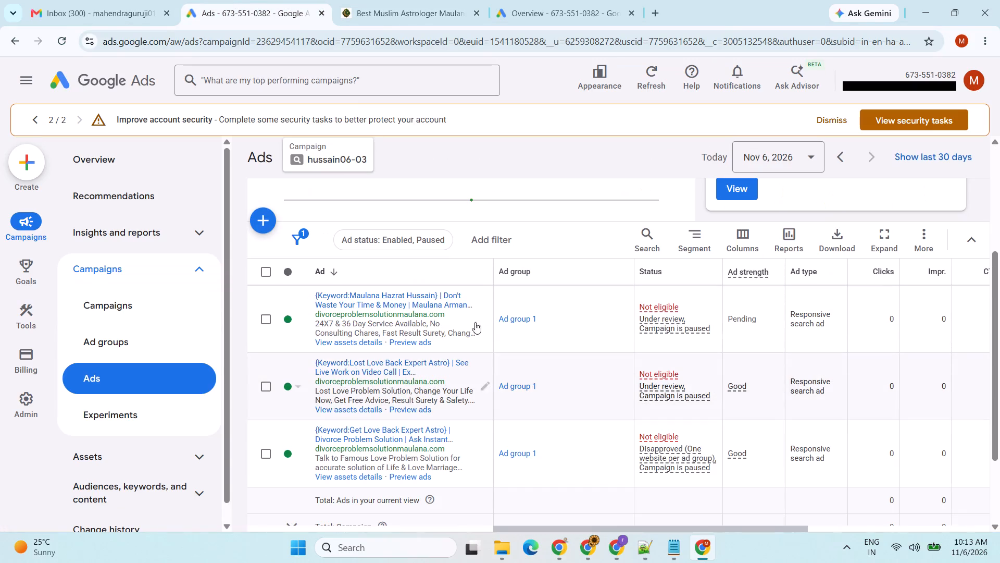
pyautogui.click(485, 316)
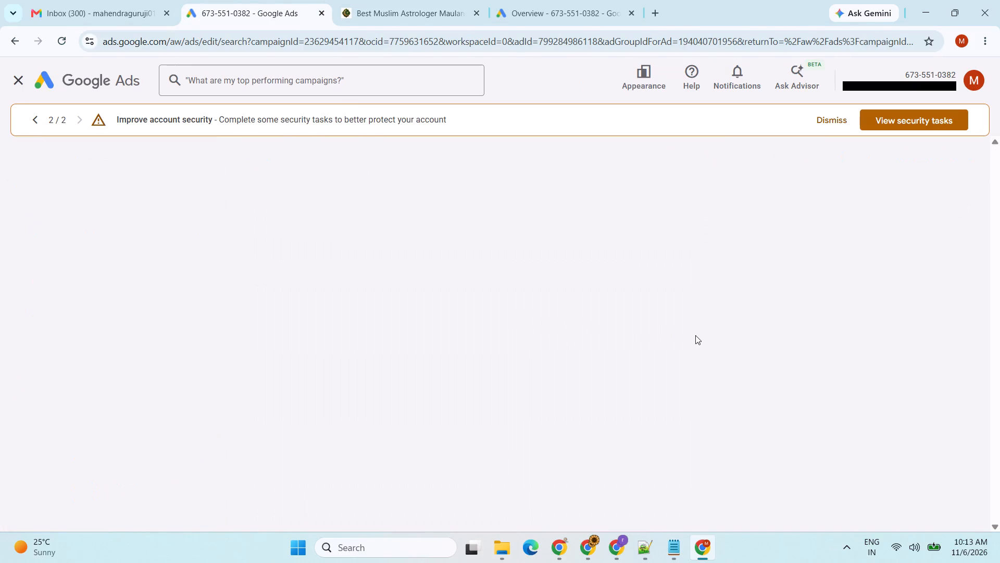
pyautogui.click(447, 0)
pyautogui.tripleClick(430, 40)
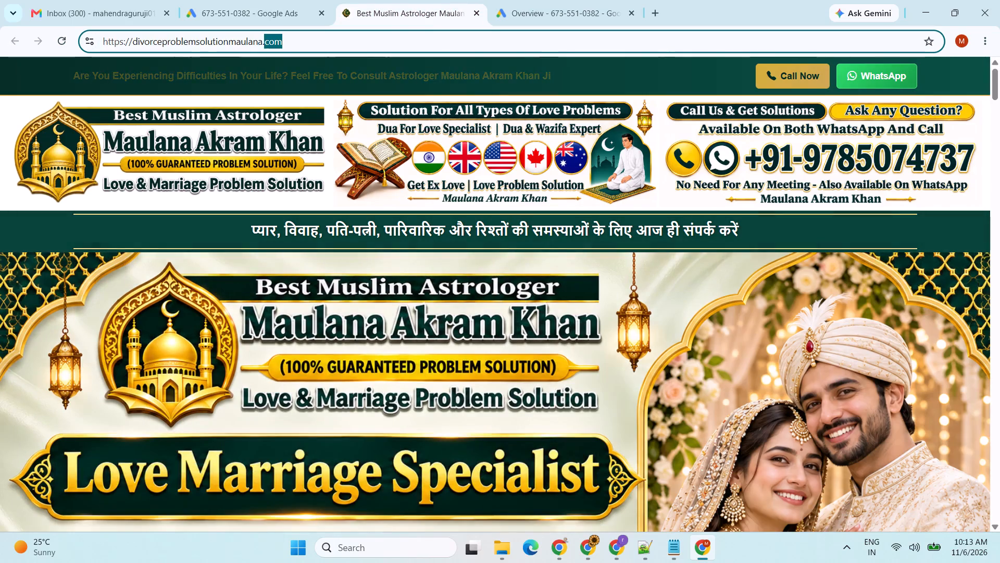
pyautogui.hotkey('ctrl', 'a')
pyautogui.hotkey('ctrl', 'c')
pyautogui.click(293, 0)
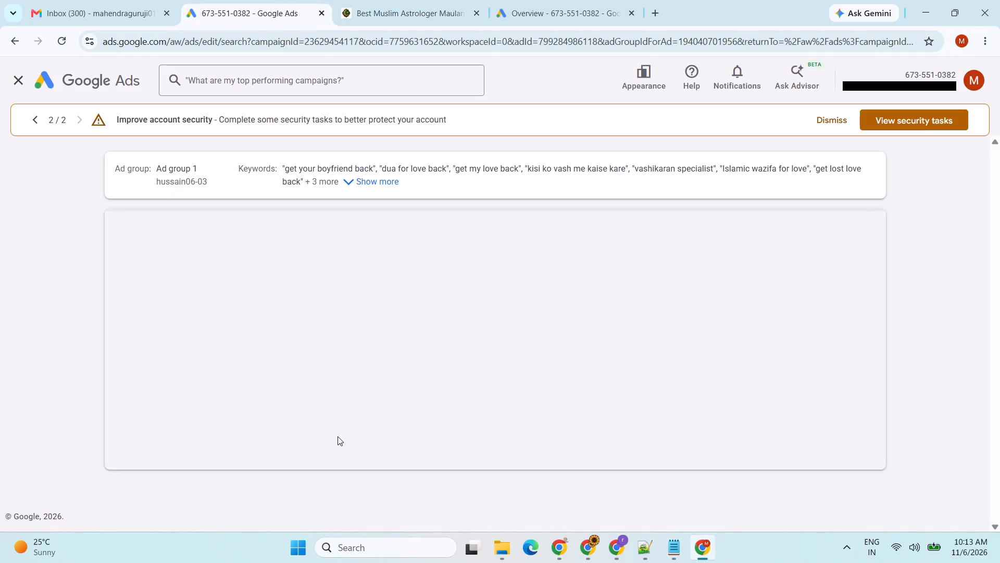
pyautogui.click(317, 393)
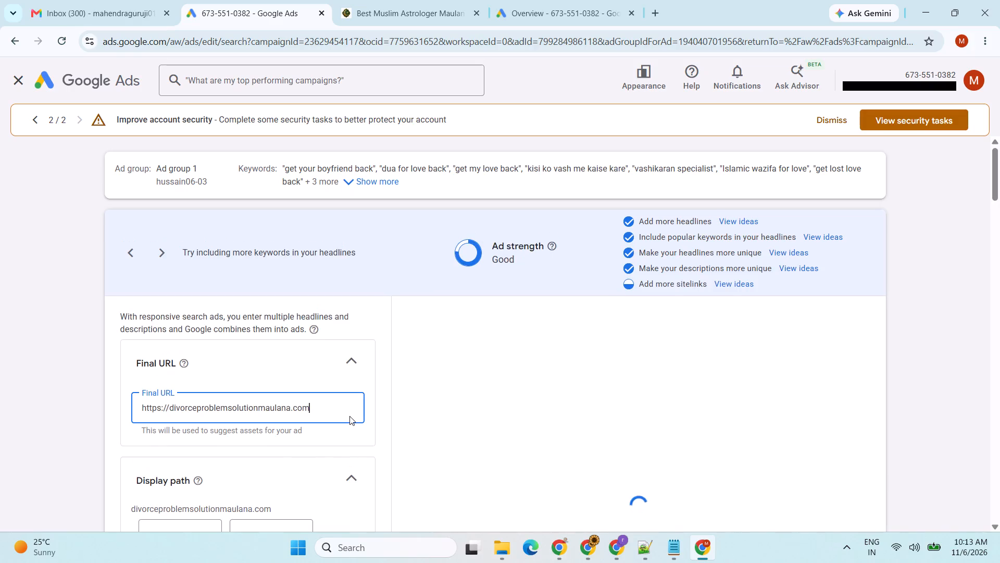
pyautogui.hotkey('ctrl', 'a')
pyautogui.hotkey('ctrl', 'v')
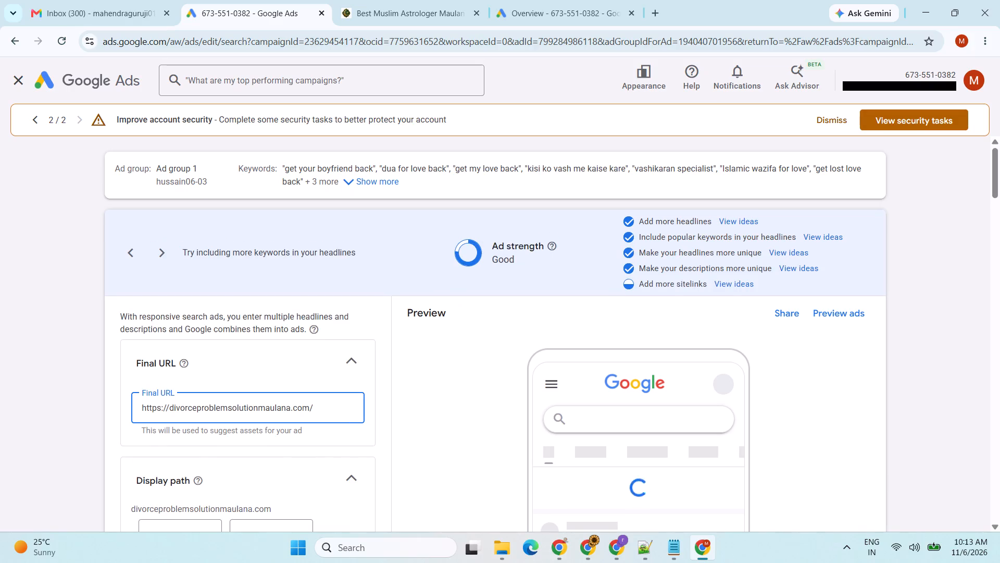
pyautogui.scroll(-17, 94, 363)
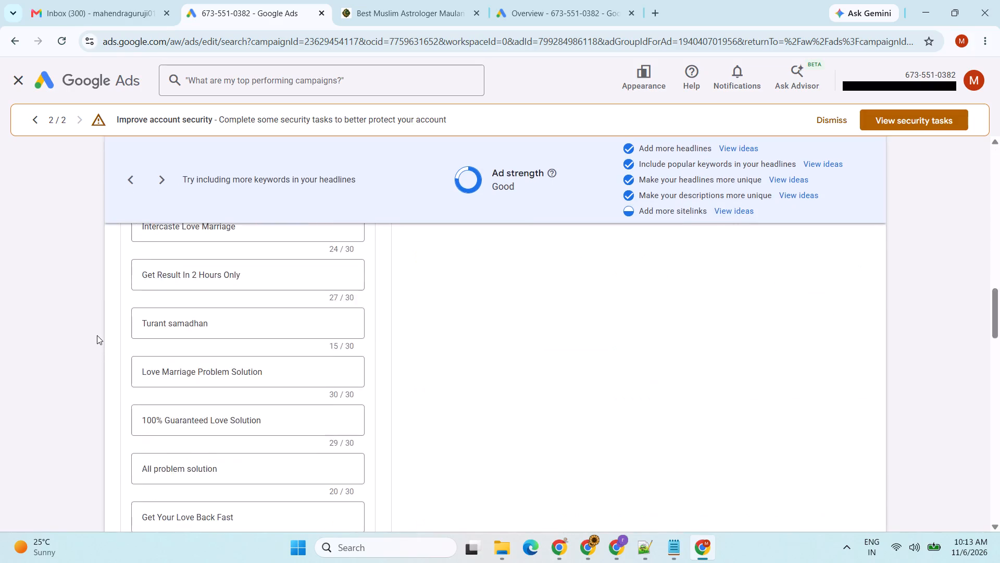
pyautogui.scroll(-12, 97, 335)
pyautogui.scroll(-11, 130, 372)
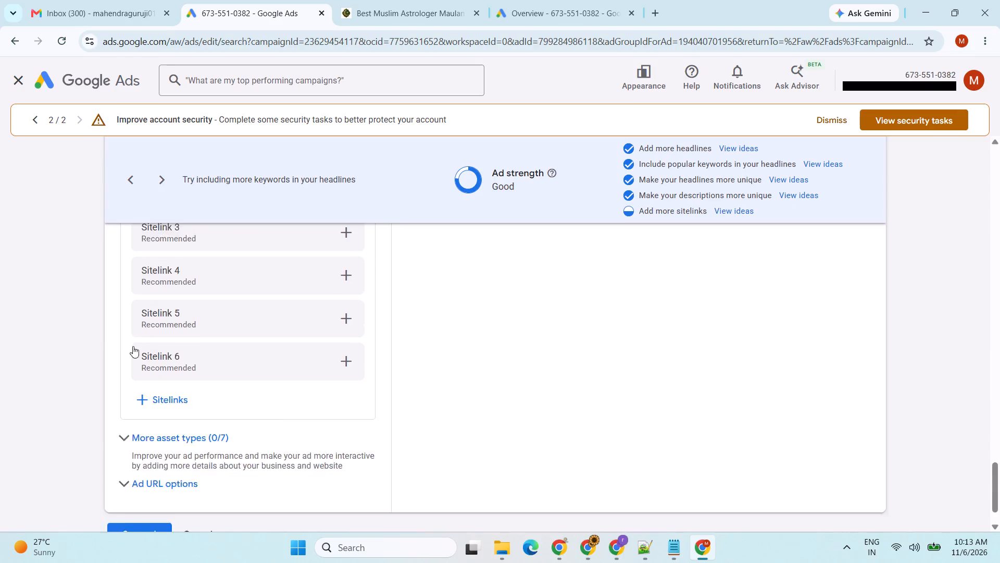
pyautogui.click(137, 473)
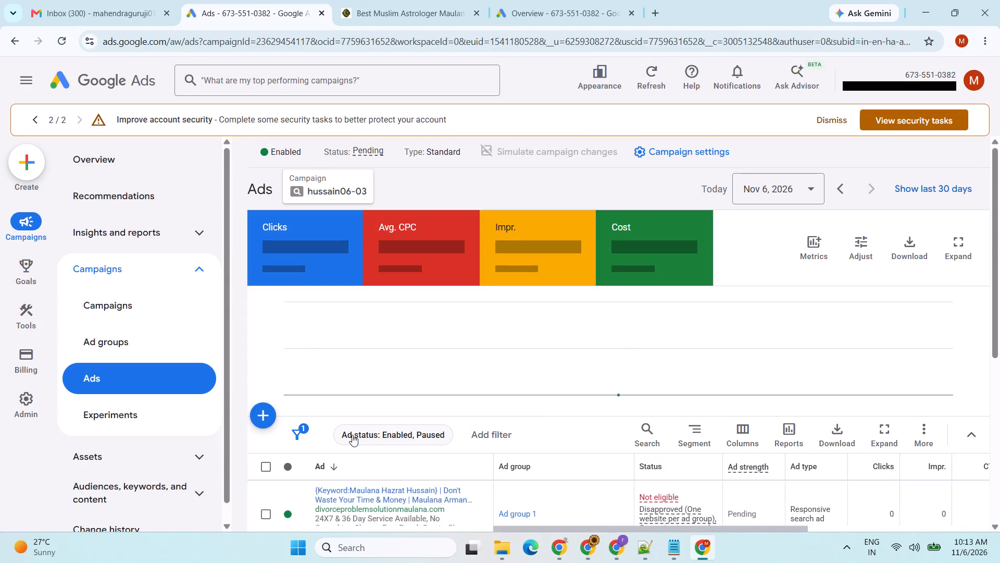
pyautogui.scroll(-3, 492, 413)
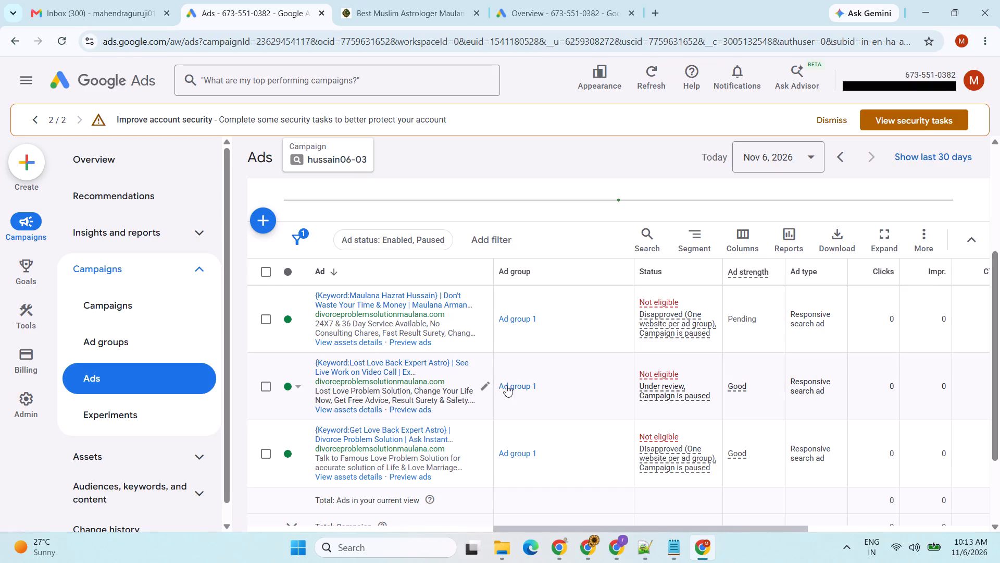
pyautogui.click(483, 384)
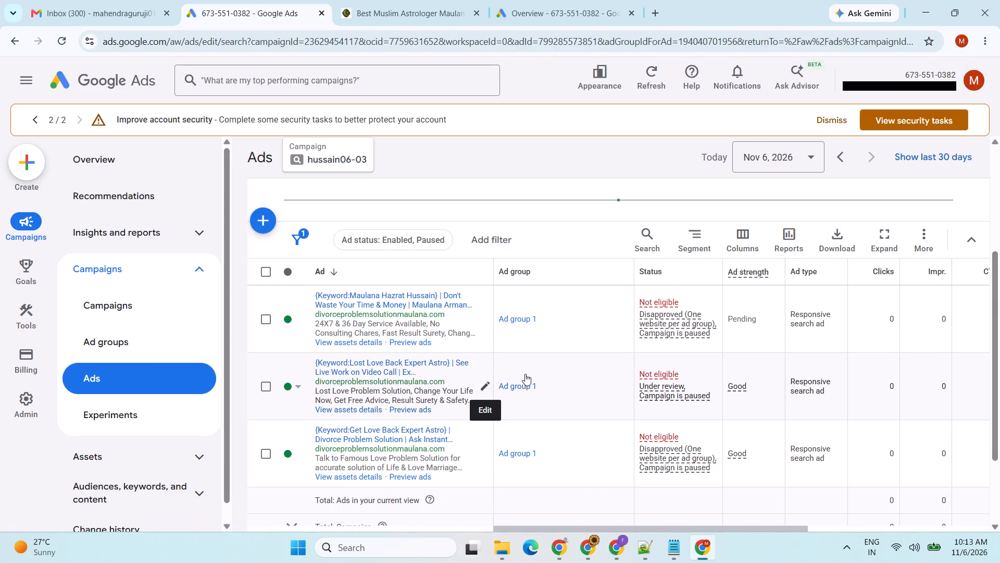
pyautogui.scroll(7, 309, 319)
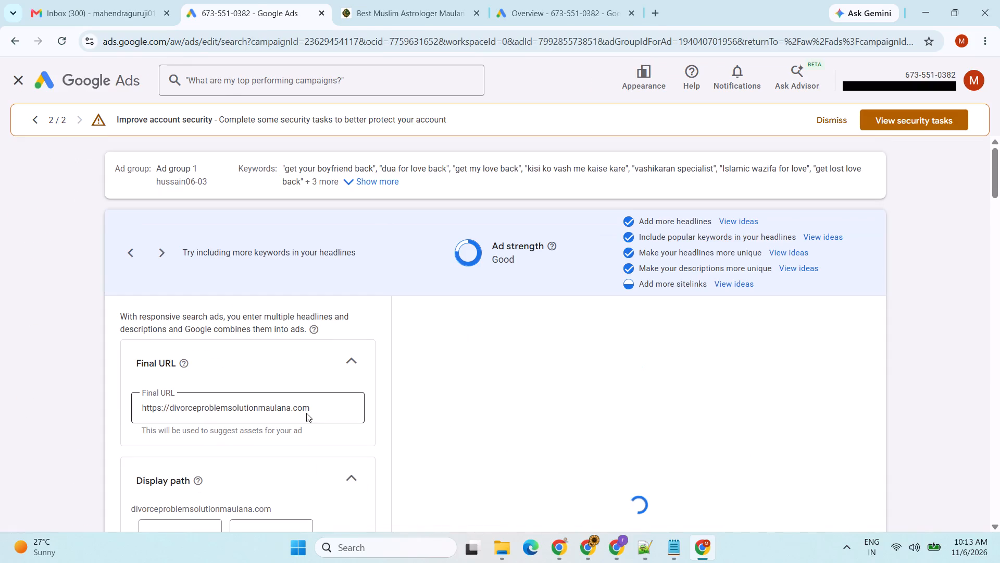
pyautogui.click(323, 406)
pyautogui.hotkey('ctrl', 'a')
pyautogui.hotkey('ctrl', 'v')
pyautogui.scroll(-8, 317, 383)
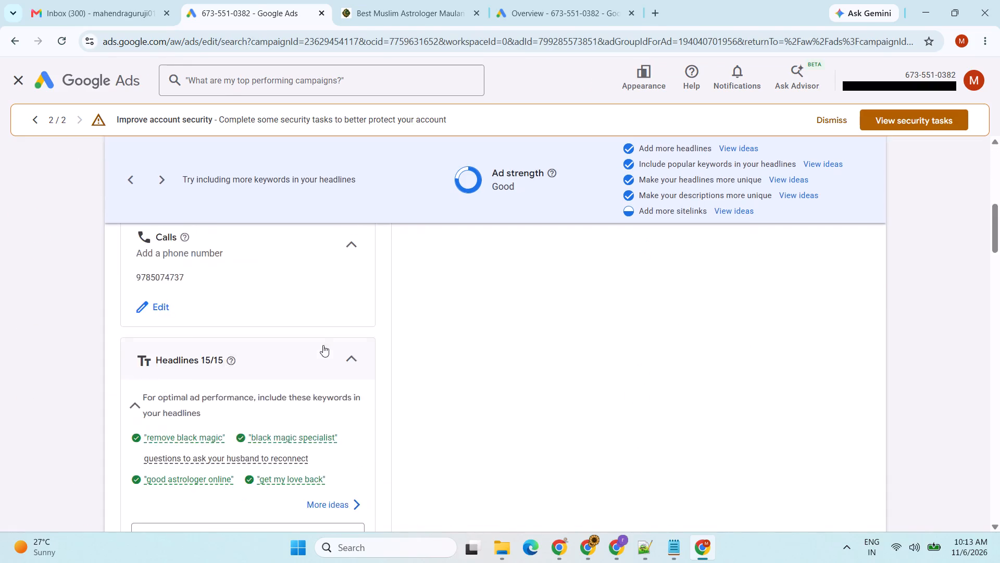
pyautogui.scroll(-7, 337, 413)
pyautogui.scroll(-7, 206, 425)
pyautogui.scroll(-8, 167, 410)
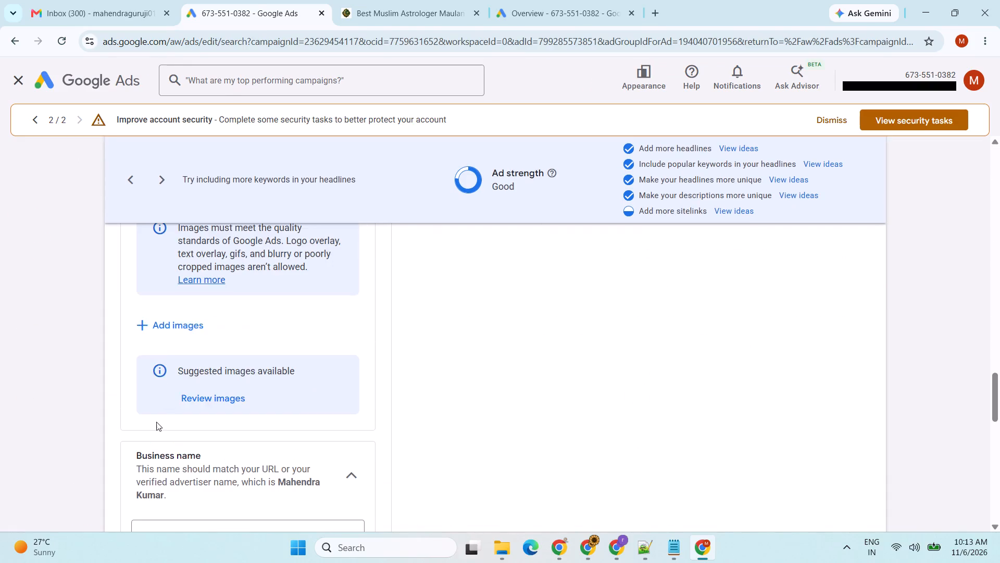
pyautogui.scroll(-10, 156, 422)
pyautogui.click(136, 479)
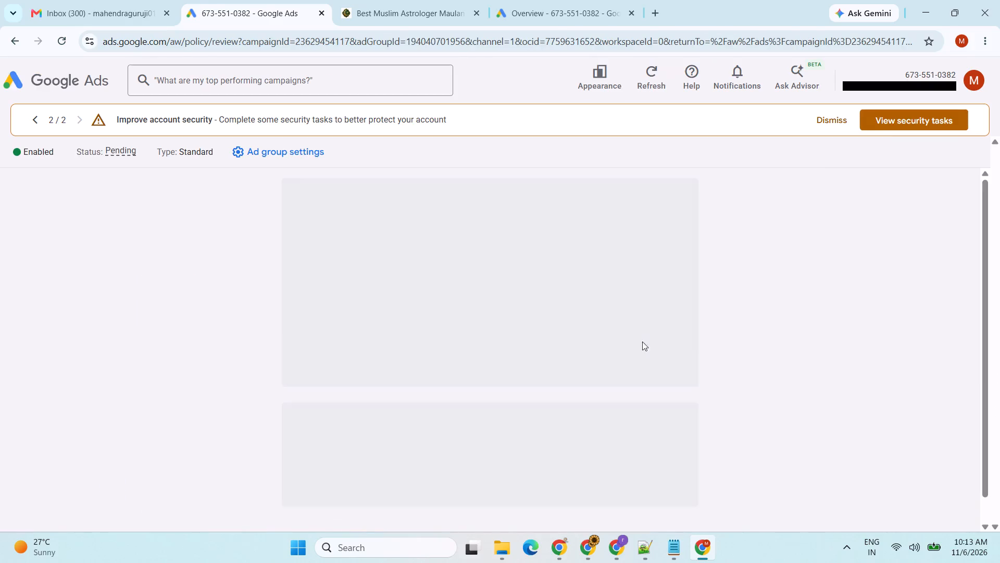
pyautogui.scroll(-5, 667, 332)
pyautogui.scroll(-4, 680, 411)
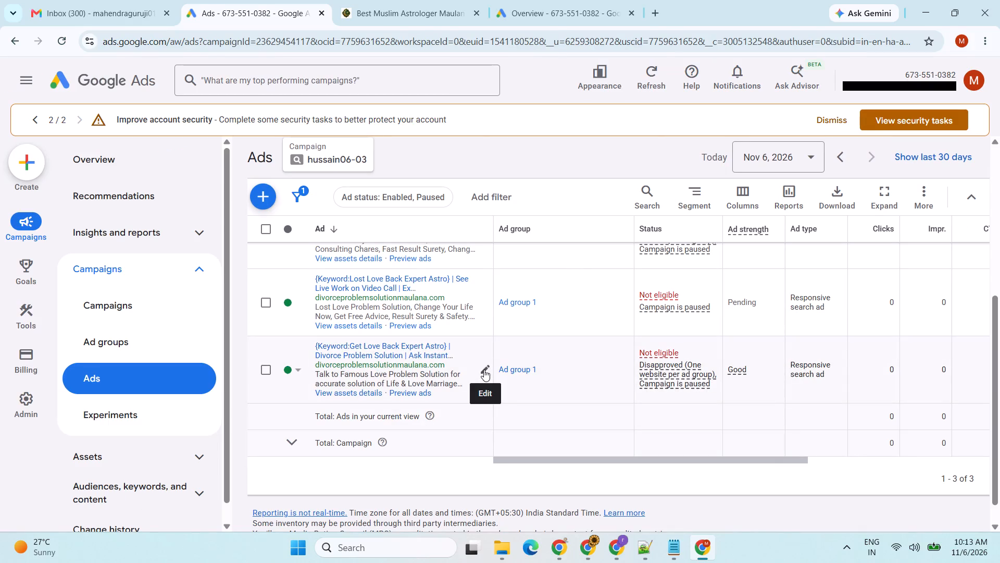
pyautogui.click(484, 370)
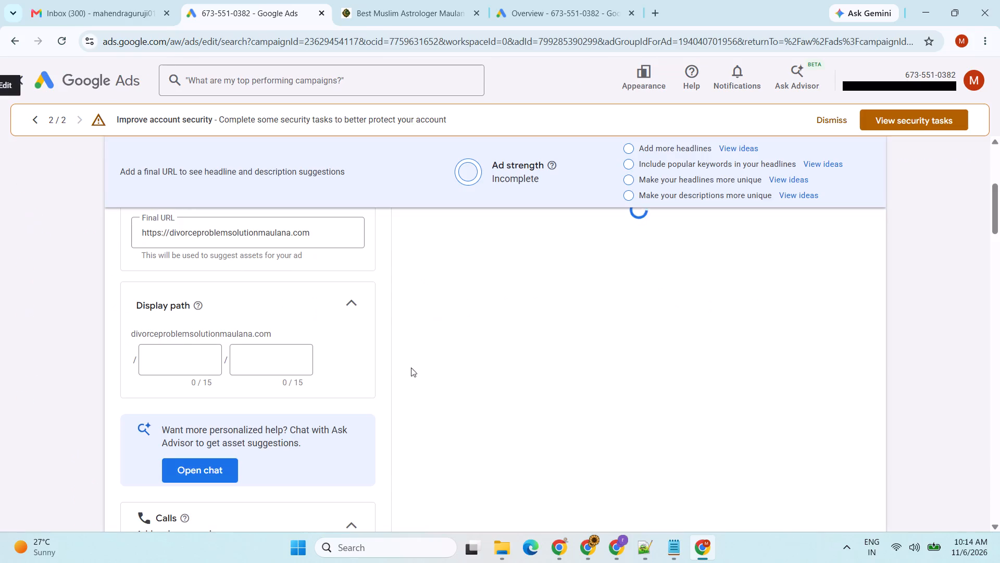
pyautogui.click(323, 241)
pyautogui.hotkey('ctrl', 'a')
pyautogui.hotkey('ctrl', 'v')
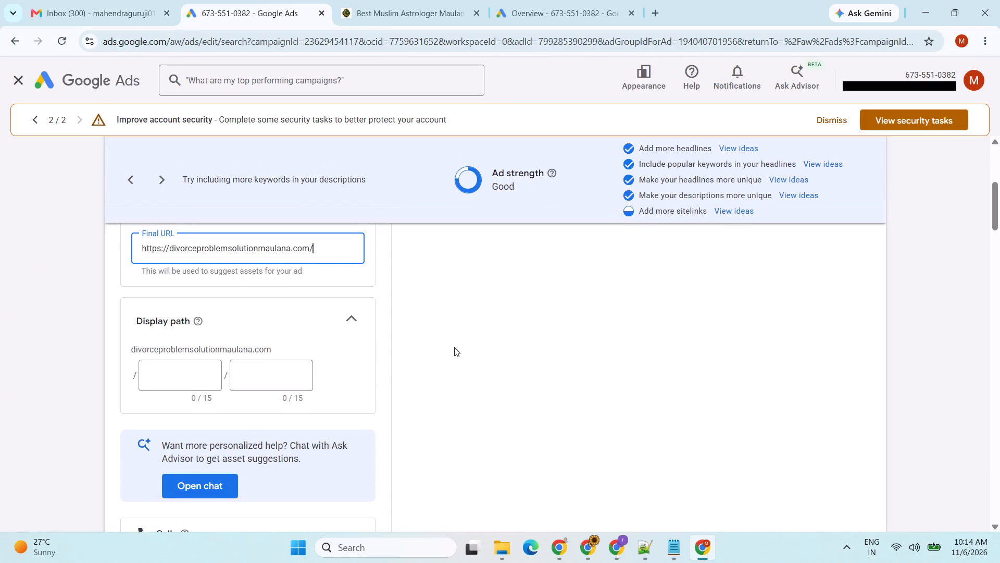
pyautogui.scroll(-7, 515, 403)
pyautogui.scroll(-20, 300, 450)
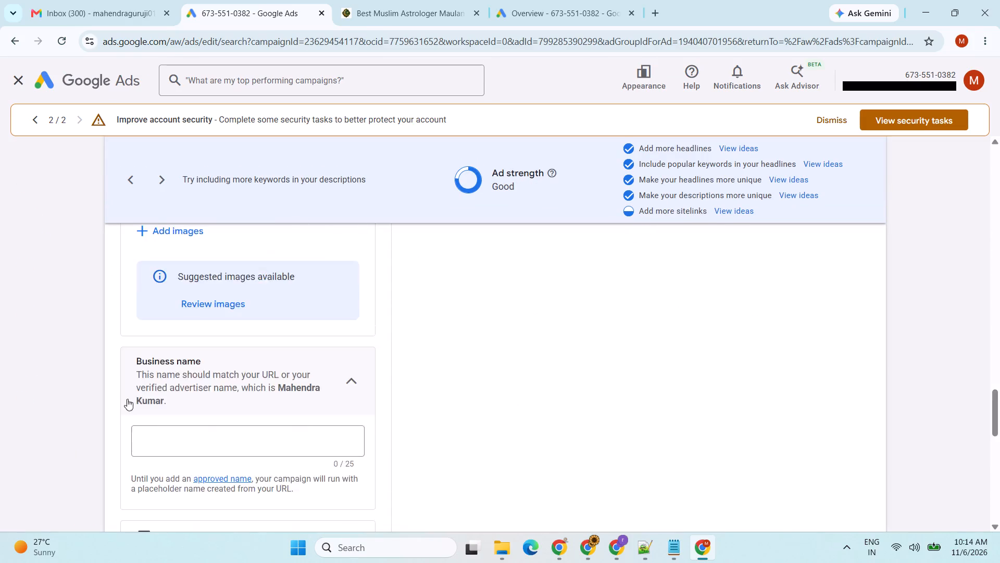
pyautogui.scroll(-11, 127, 399)
pyautogui.click(143, 475)
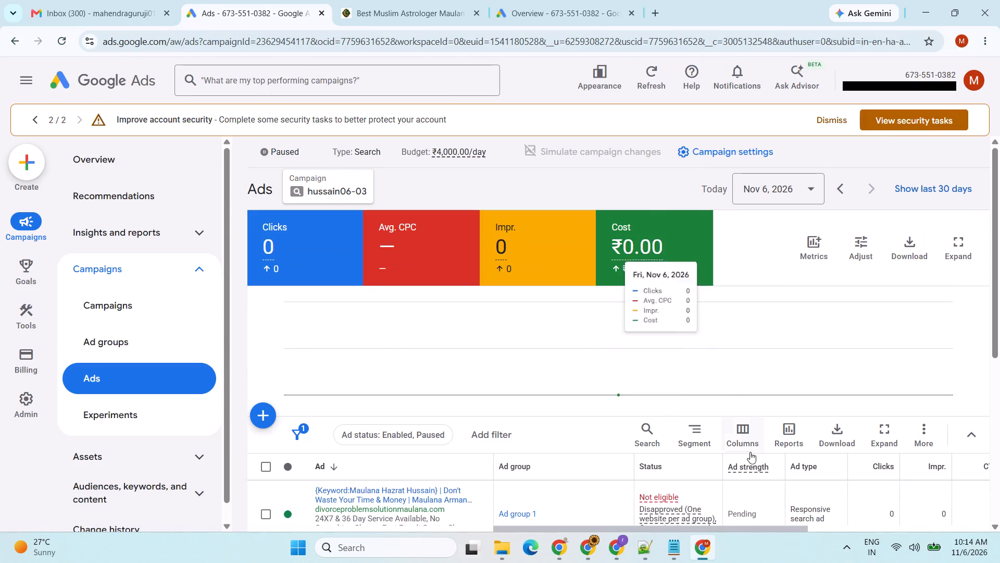
# Submit a One website per ad group appeal for Ad group 1's affected ads, with reason Made changes to comply with policy and the declaration accepted.
pyautogui.scroll(-5, 745, 454)
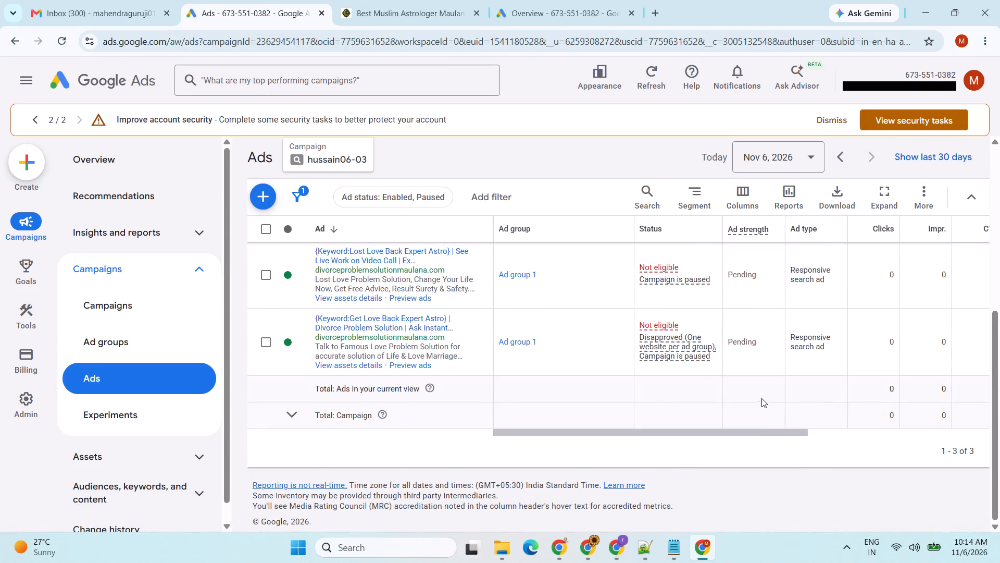
pyautogui.scroll(2, 761, 397)
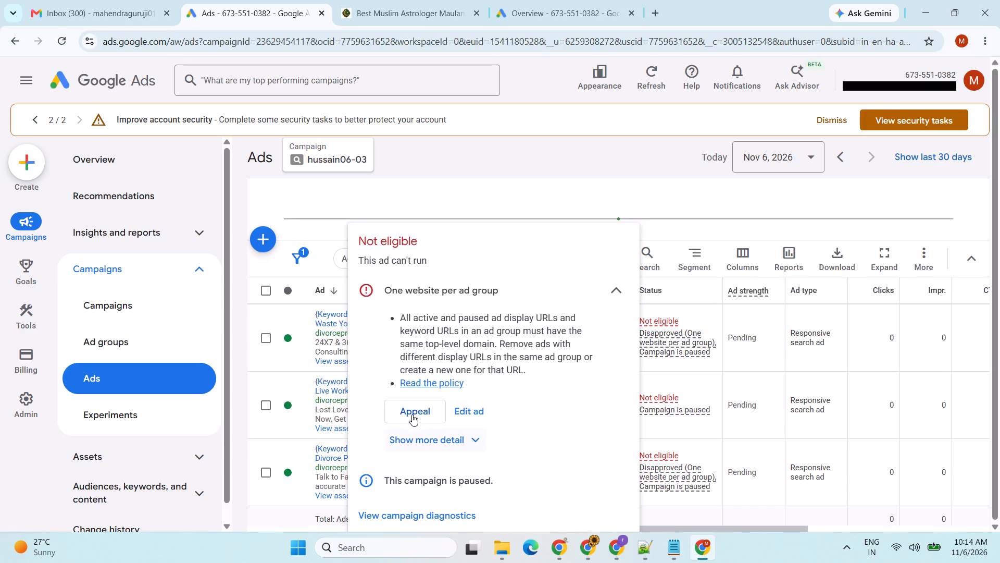
pyautogui.click(413, 414)
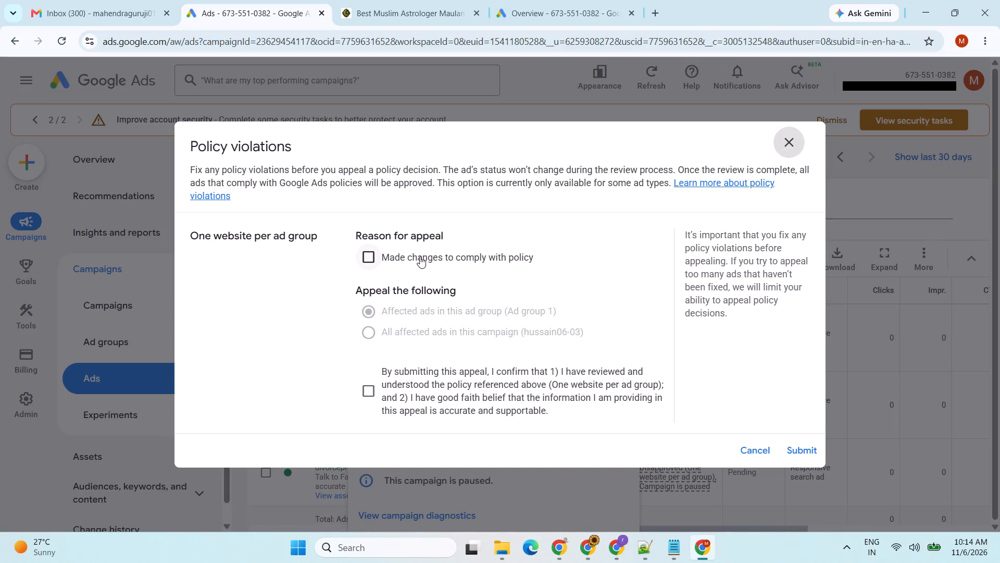
pyautogui.click(420, 256)
pyautogui.click(446, 392)
pyautogui.click(807, 456)
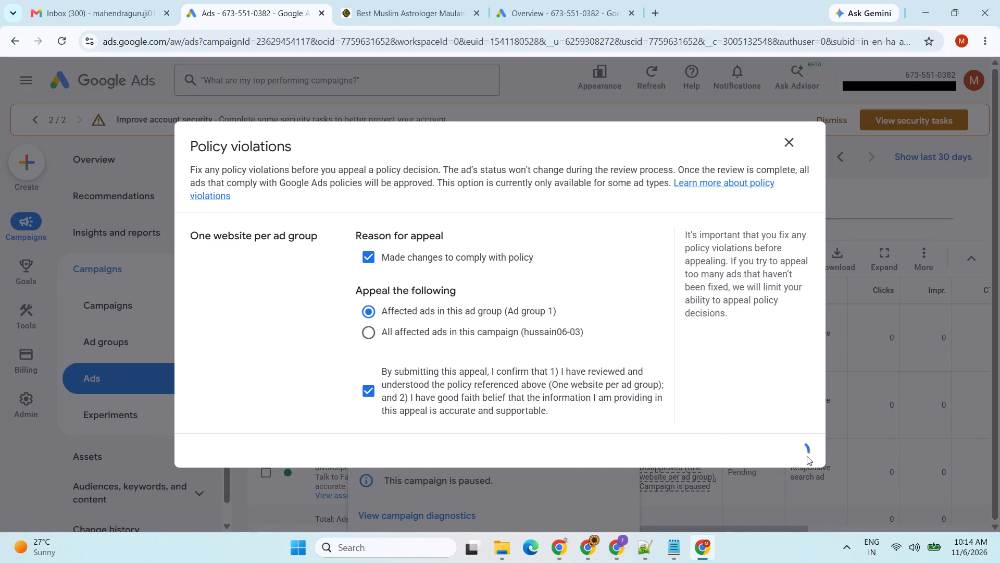
# Track the One website per ad group appeal from the disapproved ad's status details and check the appeal history.
pyautogui.scroll(-4, 688, 274)
pyautogui.click(713, 454)
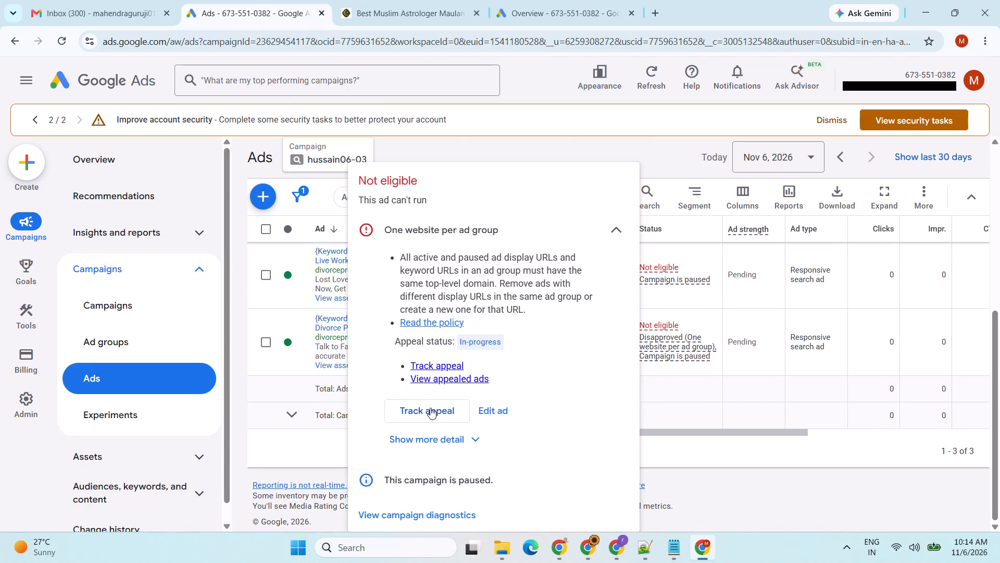
pyautogui.click(430, 408)
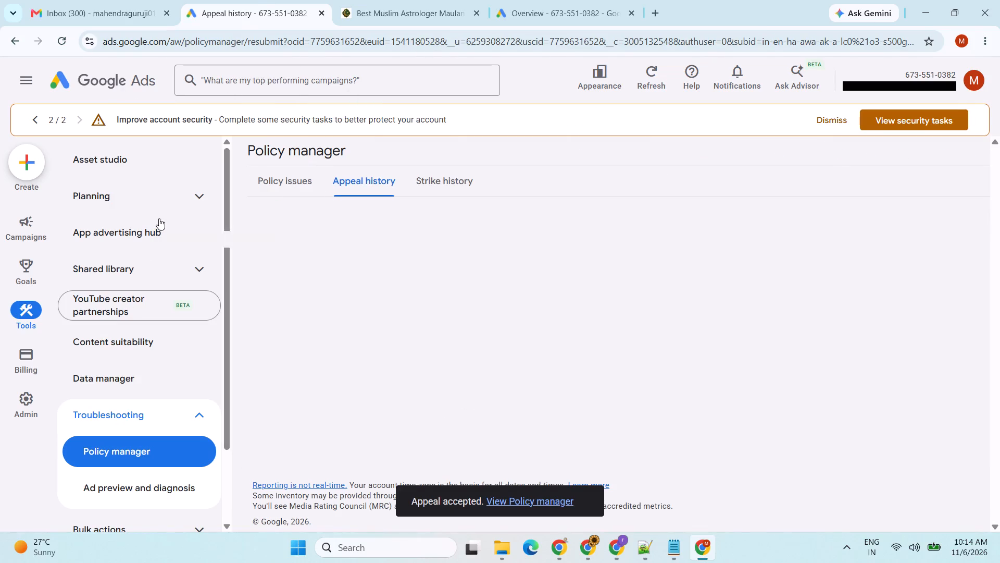
pyautogui.scroll(5, 160, 277)
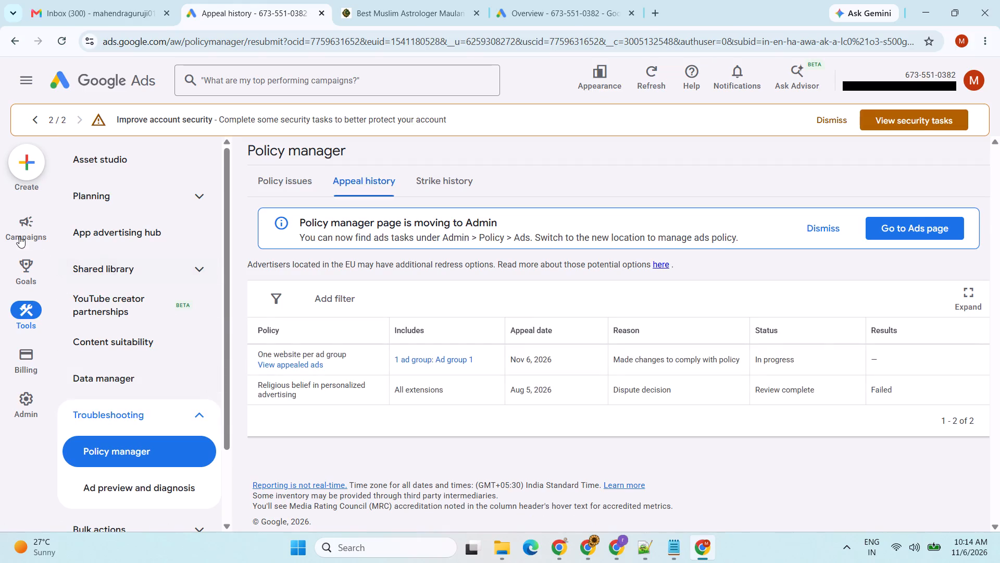
# Return to the hussain06-03 campaign's ads and check their statuses.
pyautogui.click(14, 226)
pyautogui.click(116, 365)
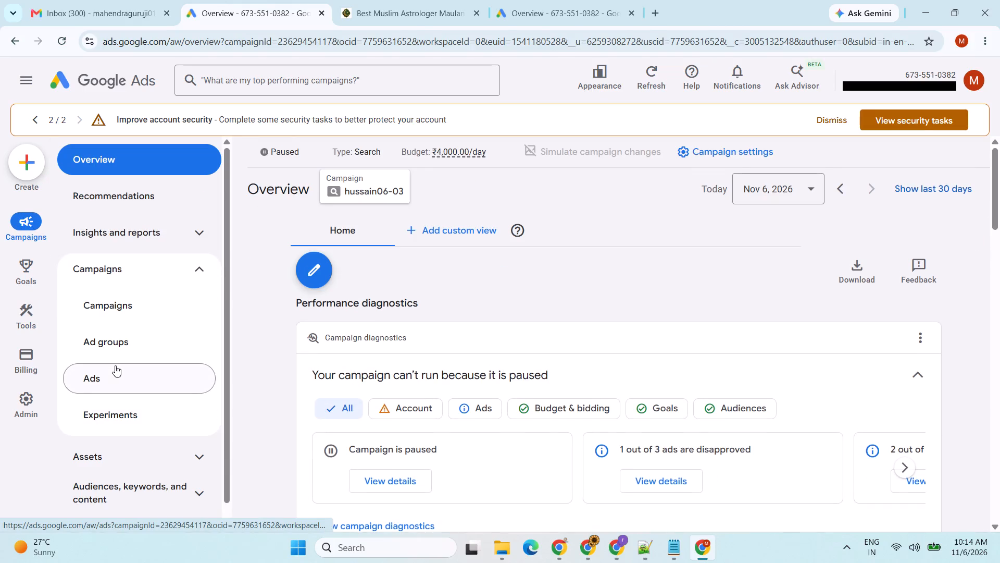
pyautogui.scroll(-5, 831, 418)
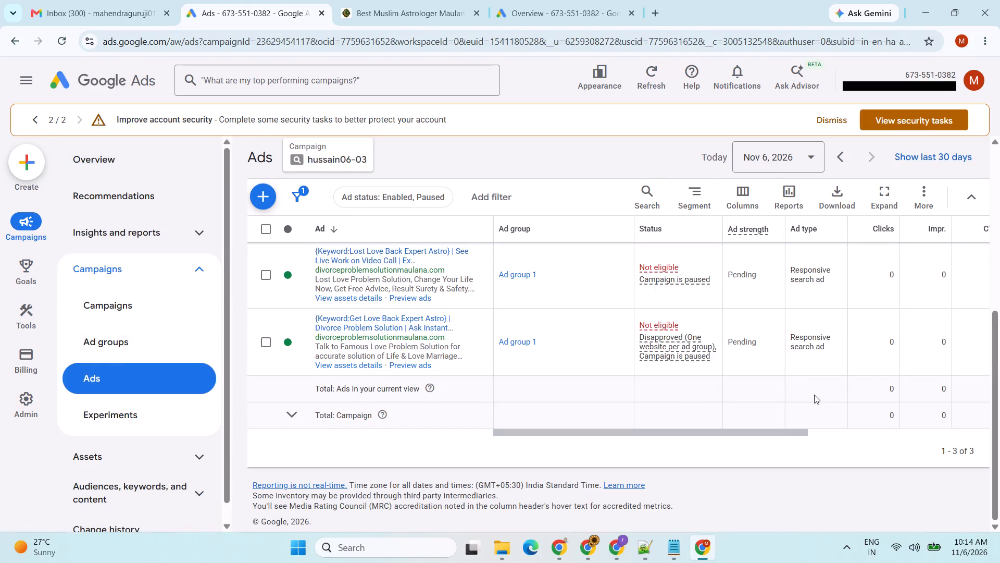
# Start creating a new Google Ads account under the currently signed-in Google profile.
pyautogui.scroll(2, 789, 381)
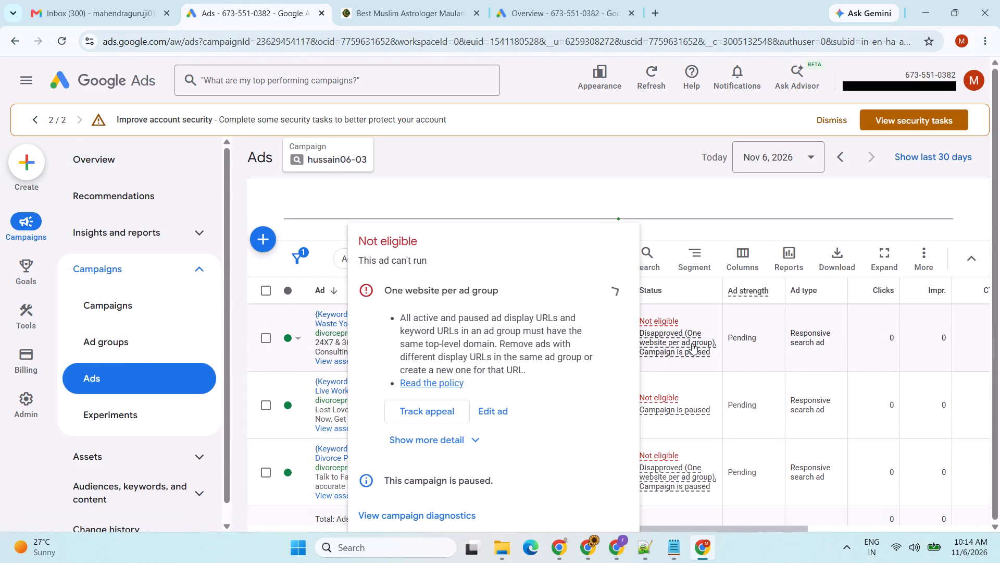
pyautogui.click(533, 111)
pyautogui.click(969, 79)
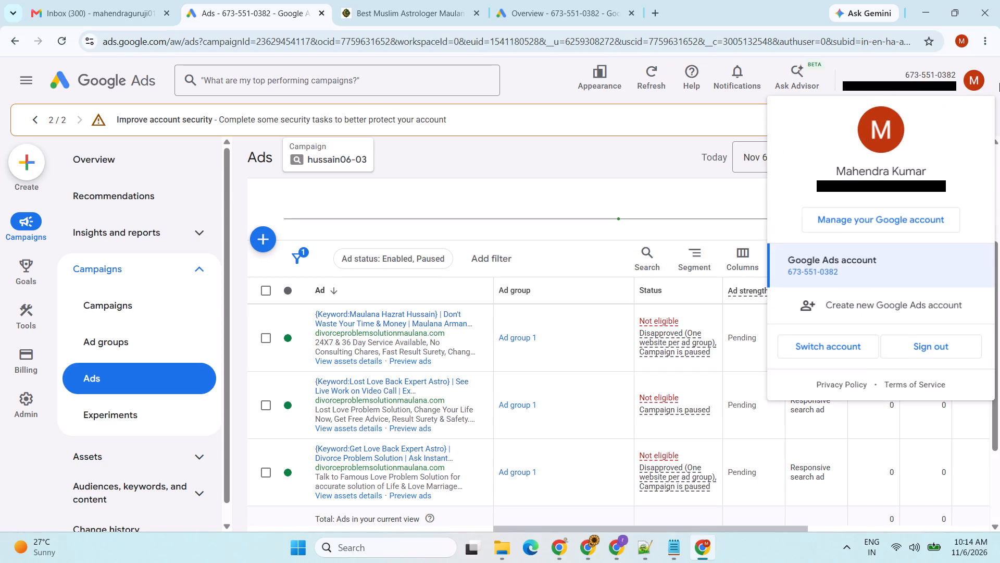
pyautogui.click(841, 317)
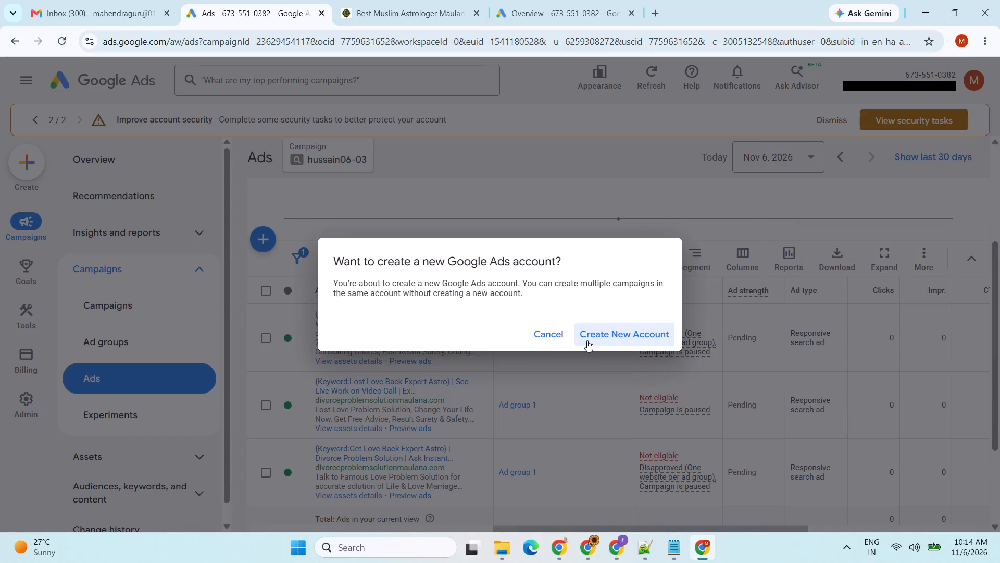
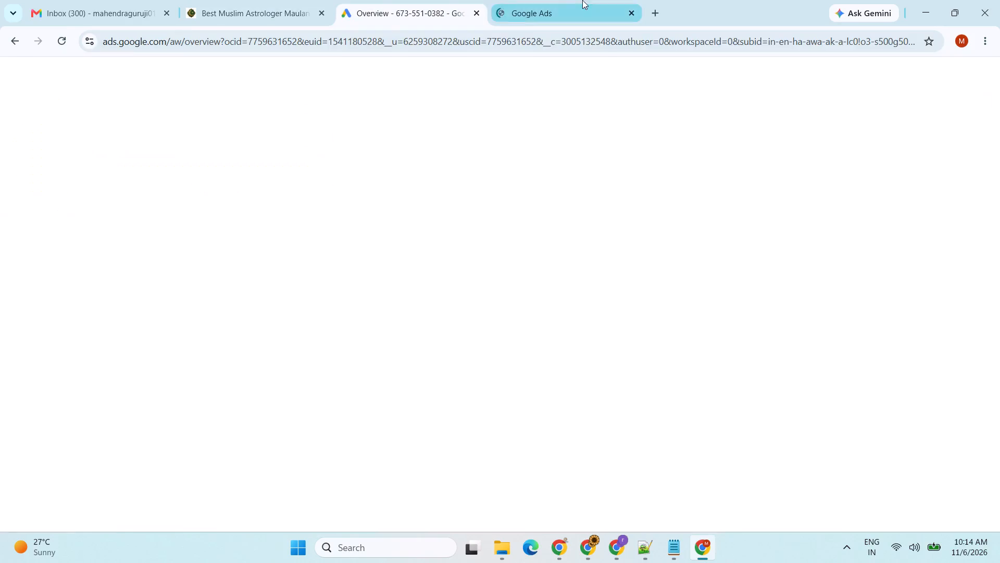
# Close the new Google Ads account signup page and return to the existing account's overview.
pyautogui.click(582, 0)
pyautogui.click(631, 16)
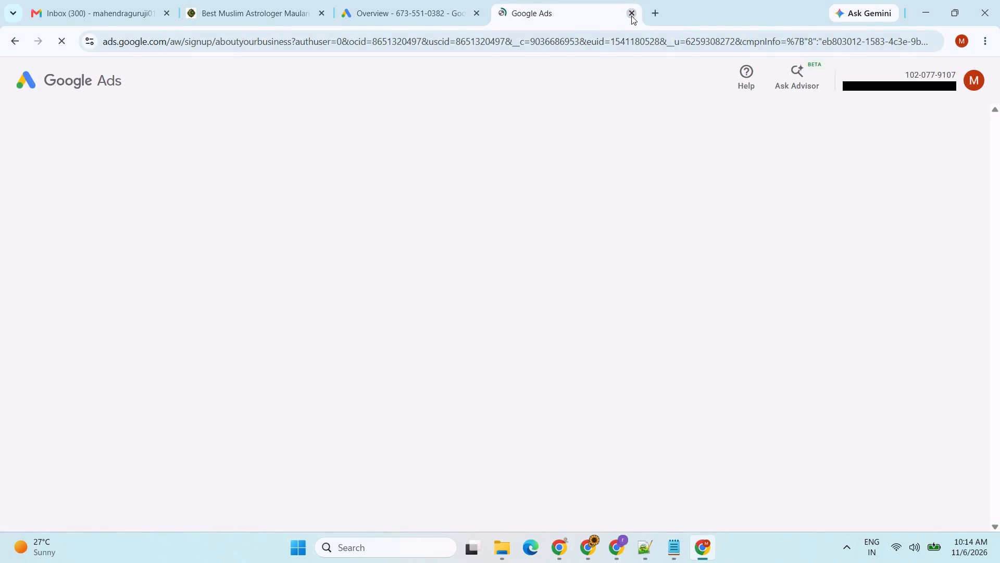
pyautogui.click(451, 7)
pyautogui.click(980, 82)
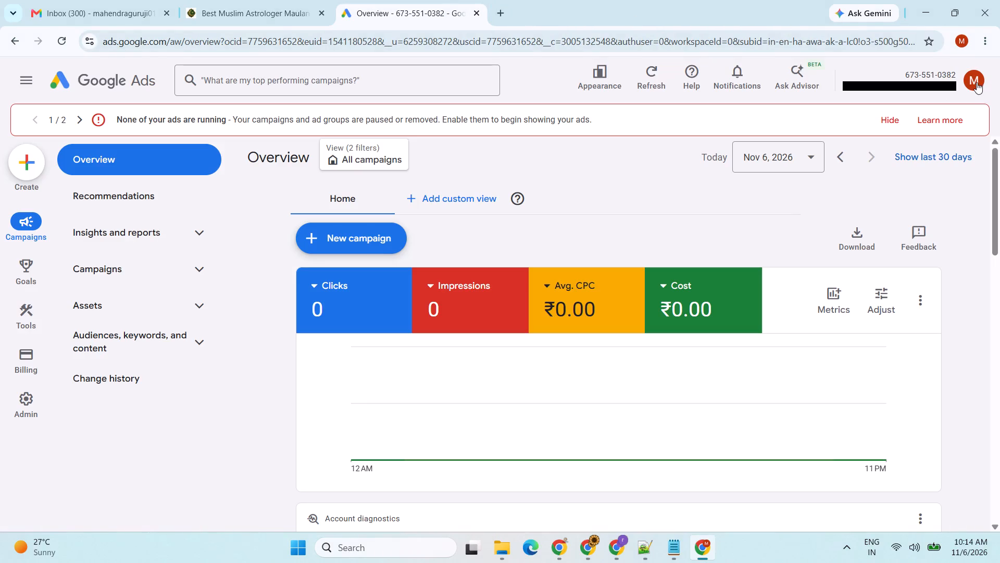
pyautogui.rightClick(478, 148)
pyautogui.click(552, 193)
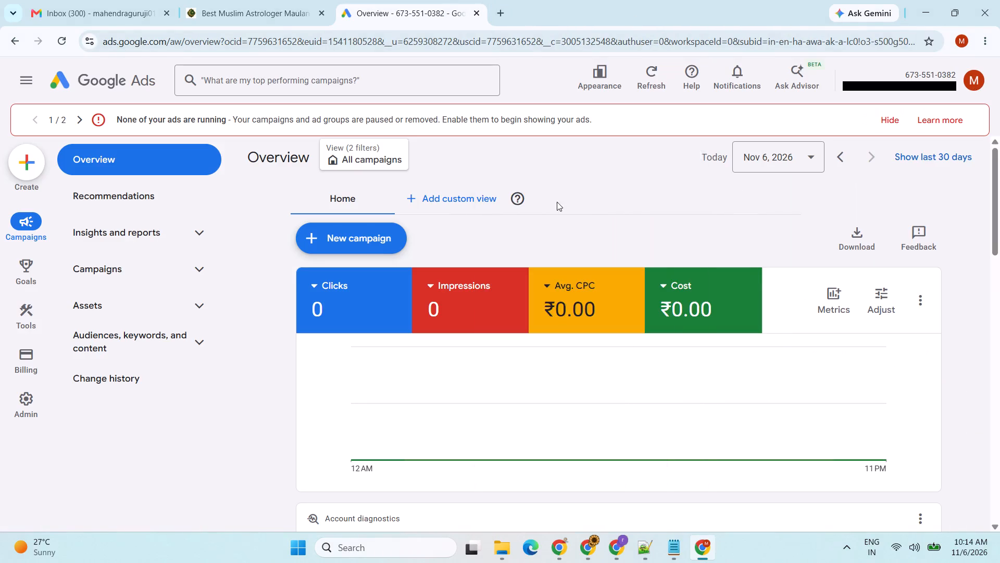
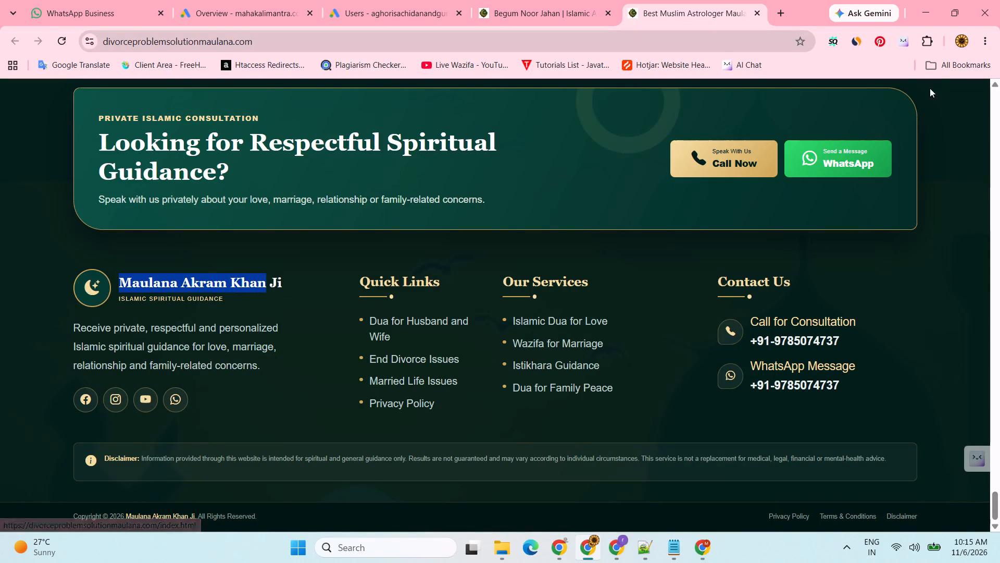
# Open the list of Chrome profiles and find the options for adding or managing profiles at its end.
pyautogui.click(966, 46)
pyautogui.scroll(-16, 941, 341)
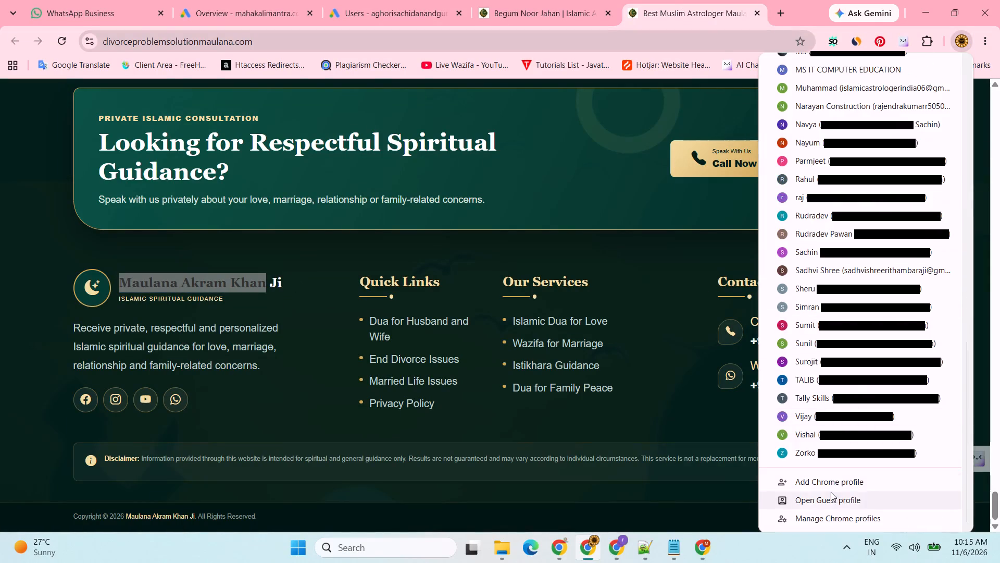
# Start adding a new Chrome profile and enlarge its setup window to full screen.
pyautogui.click(831, 484)
pyautogui.click(790, 23)
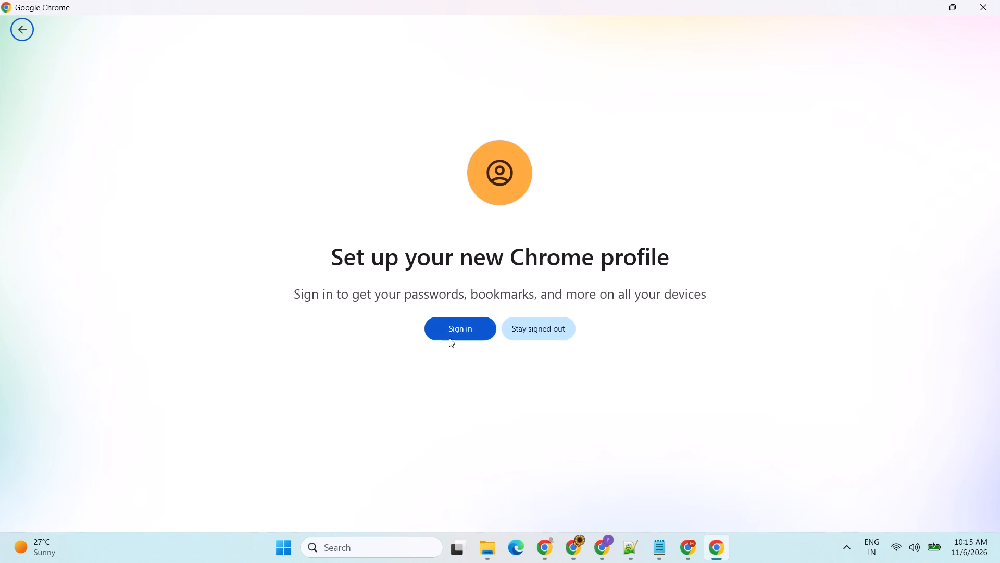
# Create the new Chrome profile without signing in, using the copied account holder's name as its label and keeping the preselected theme.
pyautogui.click(551, 334)
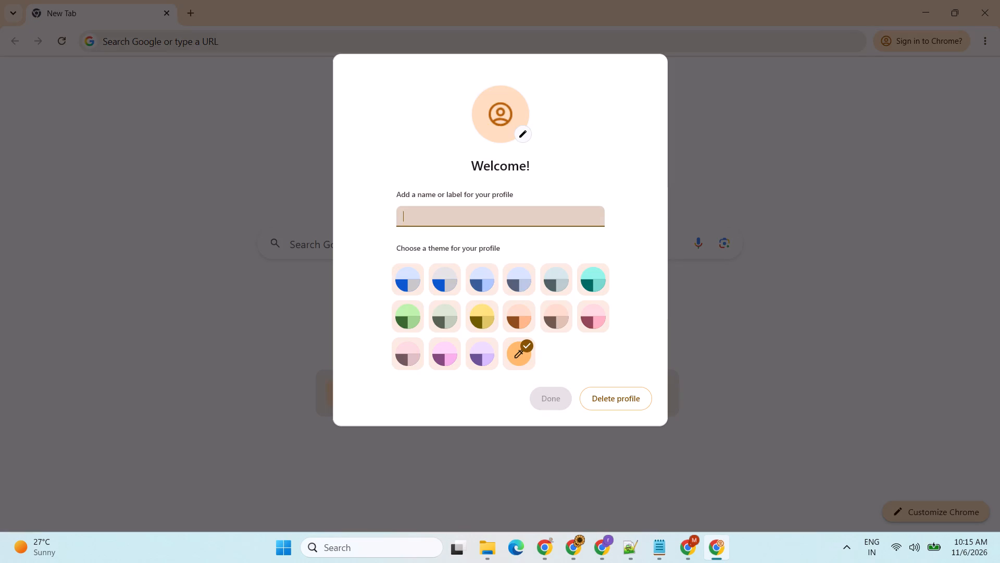
pyautogui.hotkey('ctrl', 'v')
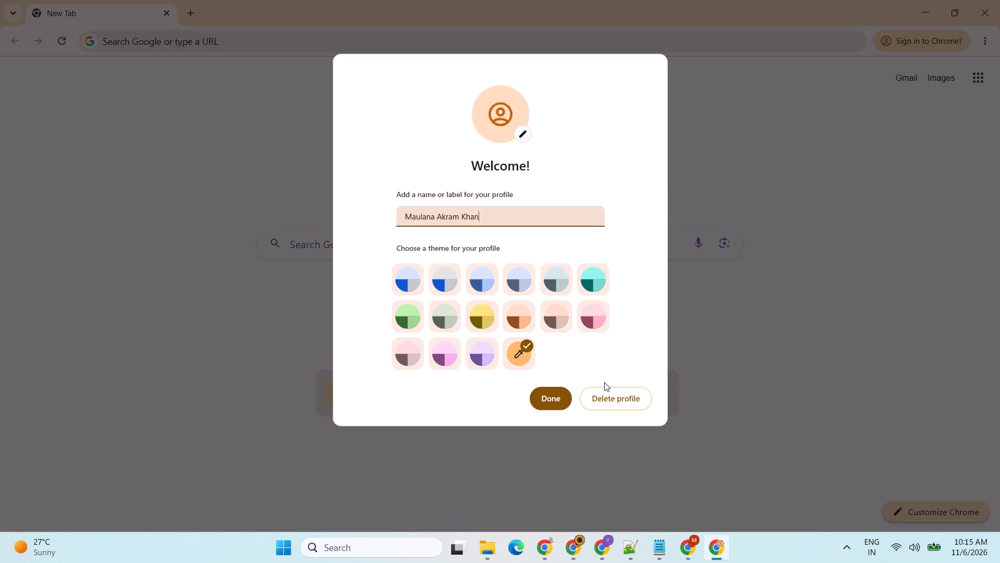
pyautogui.click(553, 398)
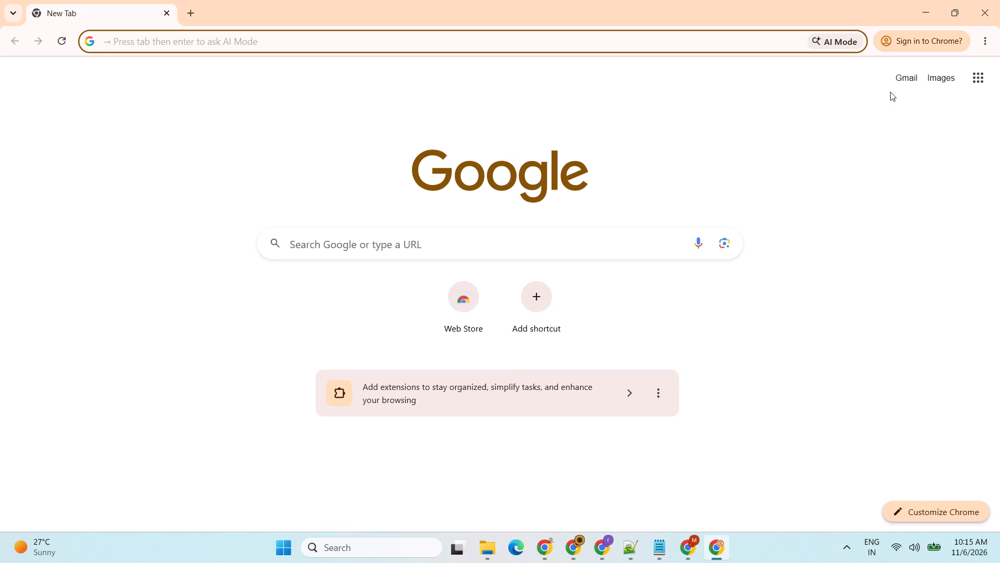
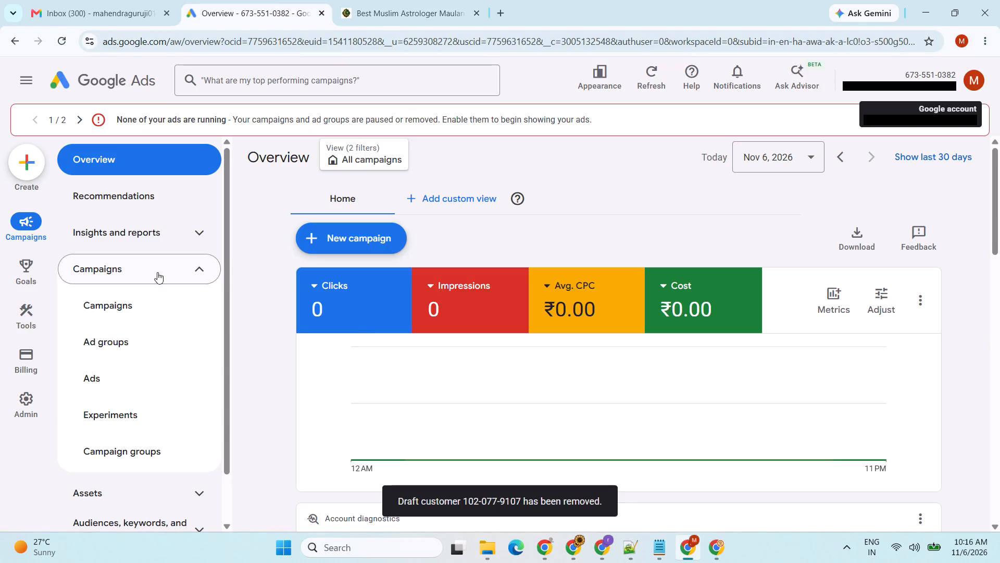
# Check the ads' policy status across all campaigns and enable the paused hussain06-03 campaign.
pyautogui.click(129, 384)
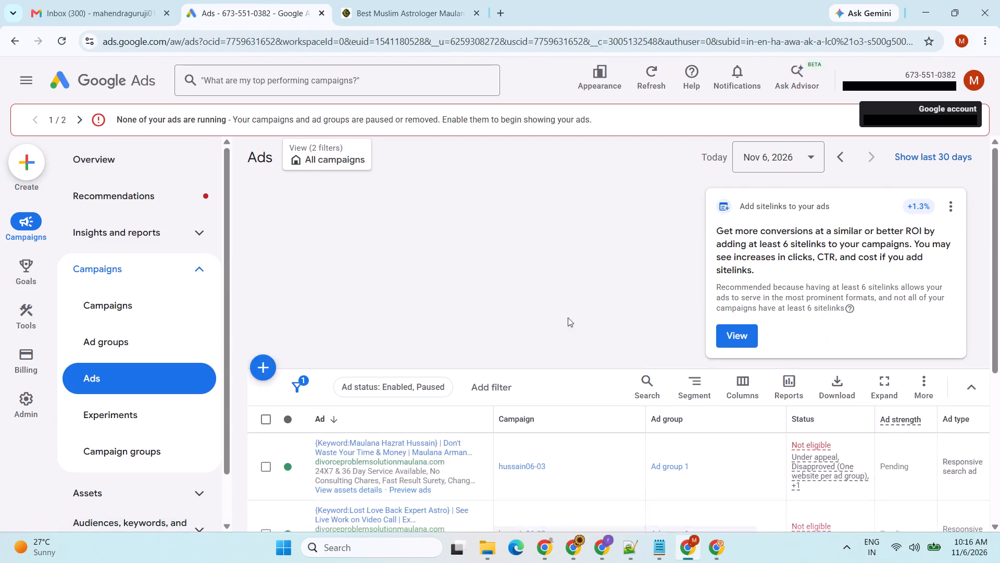
pyautogui.scroll(-4, 706, 300)
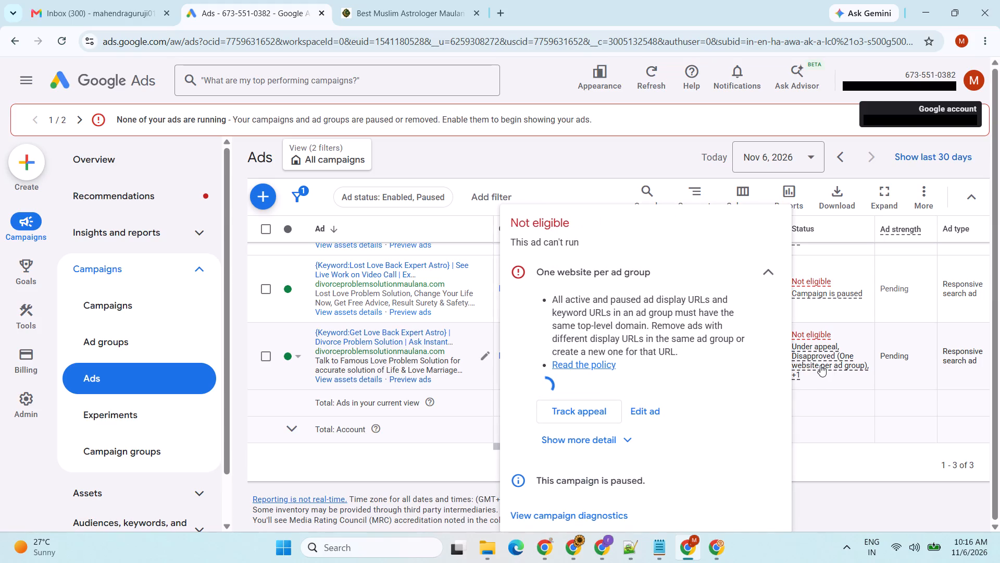
pyautogui.click(146, 313)
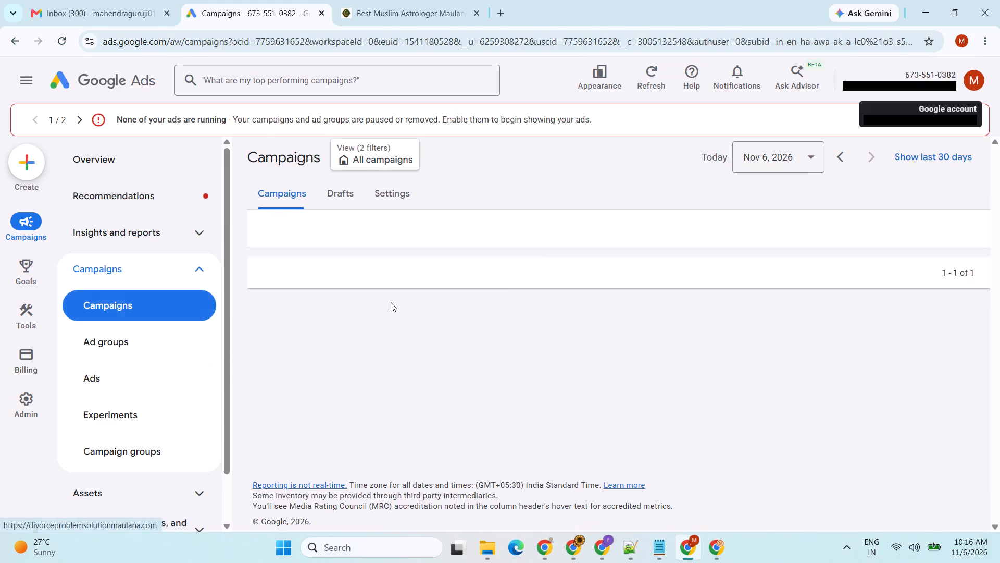
pyautogui.scroll(-3, 447, 302)
pyautogui.click(297, 362)
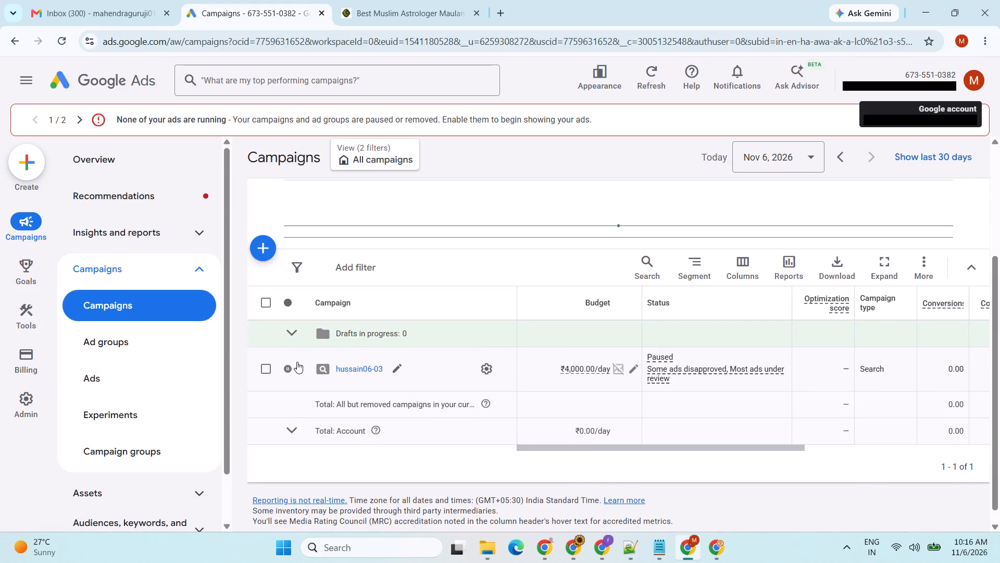
pyautogui.click(321, 368)
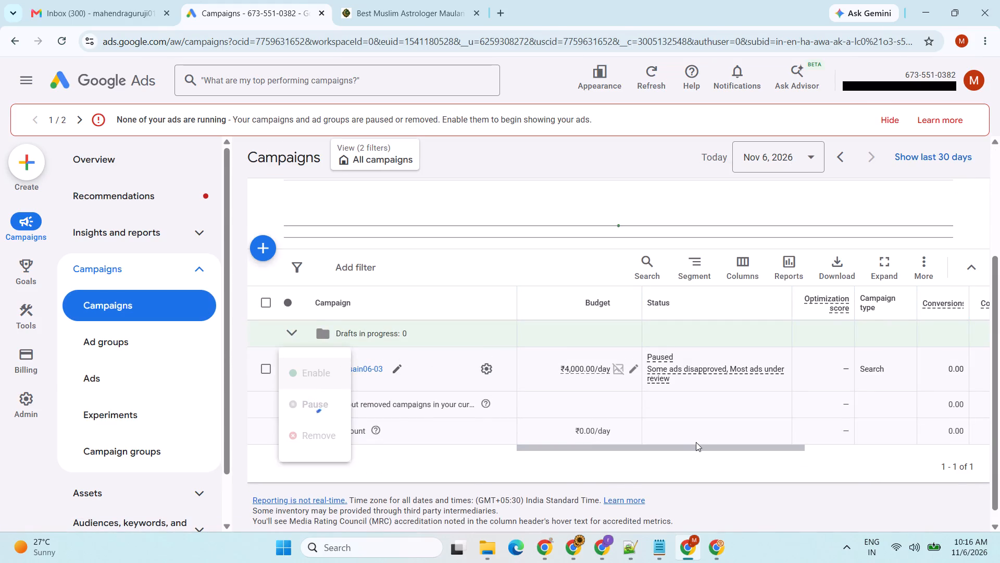
# Examine the status of the hussain06-03 campaign's ad group and its individual ads.
pyautogui.click(91, 121)
pyautogui.click(360, 361)
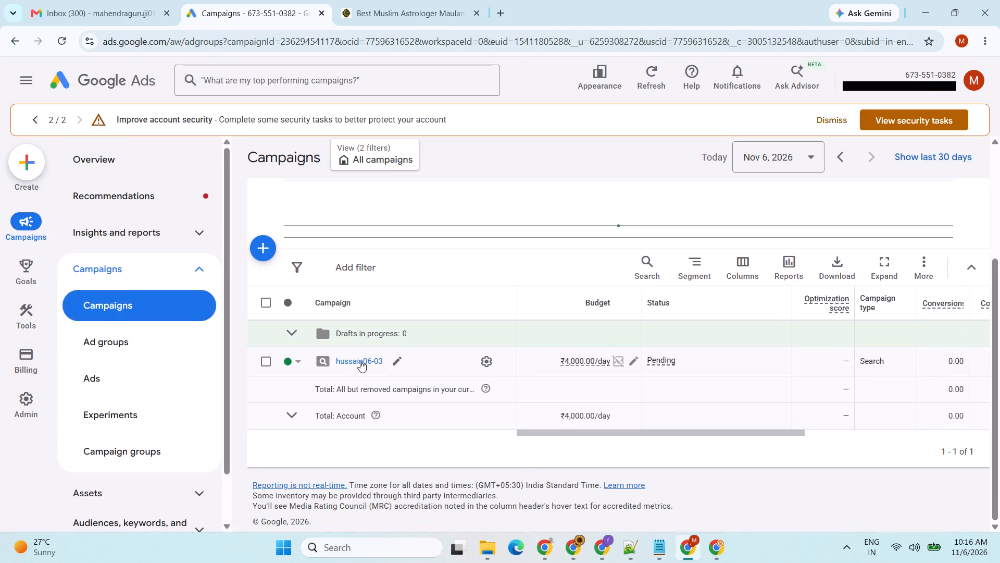
pyautogui.scroll(-3, 596, 303)
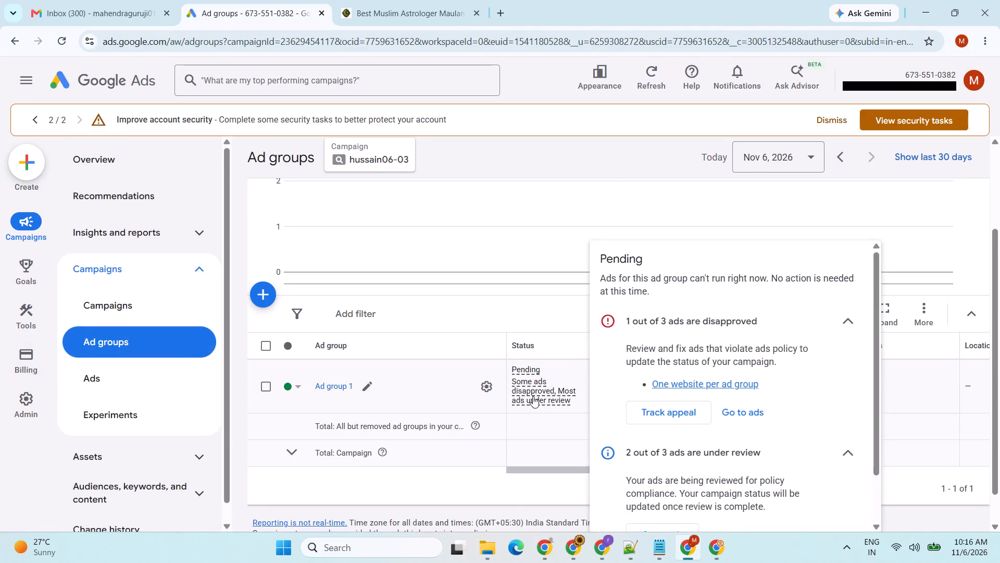
pyautogui.click(133, 384)
pyautogui.scroll(-5, 709, 353)
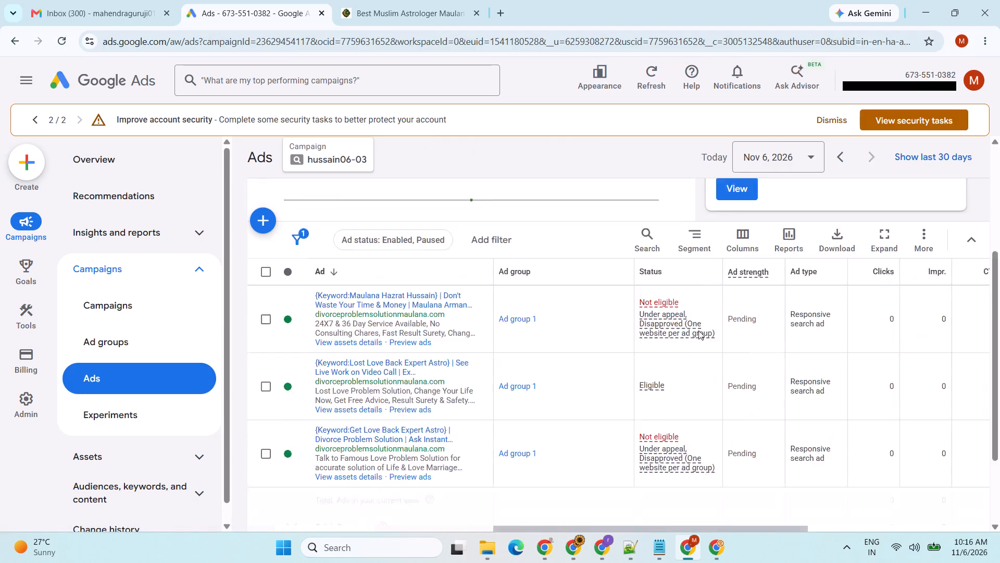
pyautogui.scroll(1, 699, 323)
pyautogui.click(835, 386)
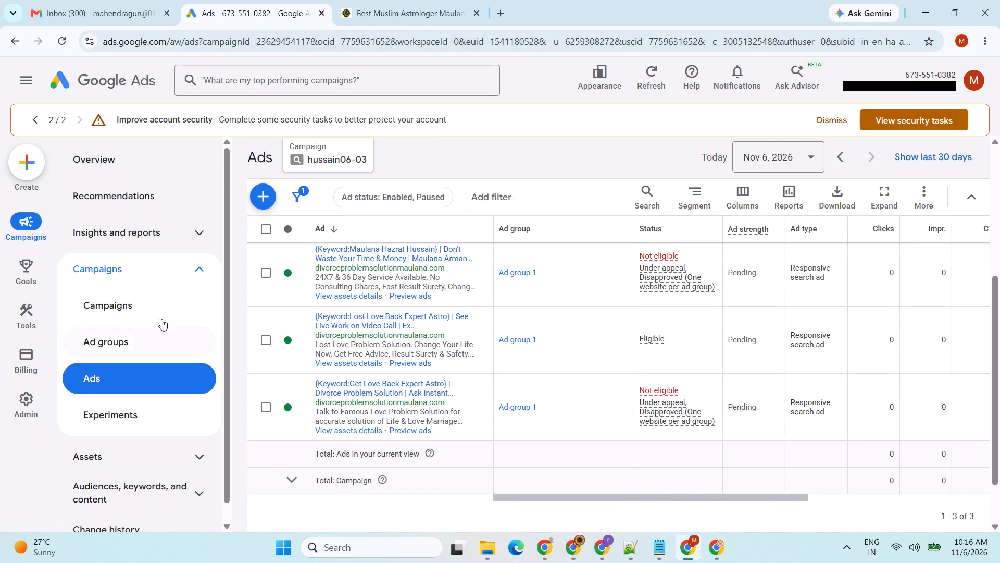
# Copy the hussain06-03 campaign and paste it into the same account without pausing it, letting the paste run in the background.
pyautogui.click(140, 310)
pyautogui.scroll(-4, 287, 381)
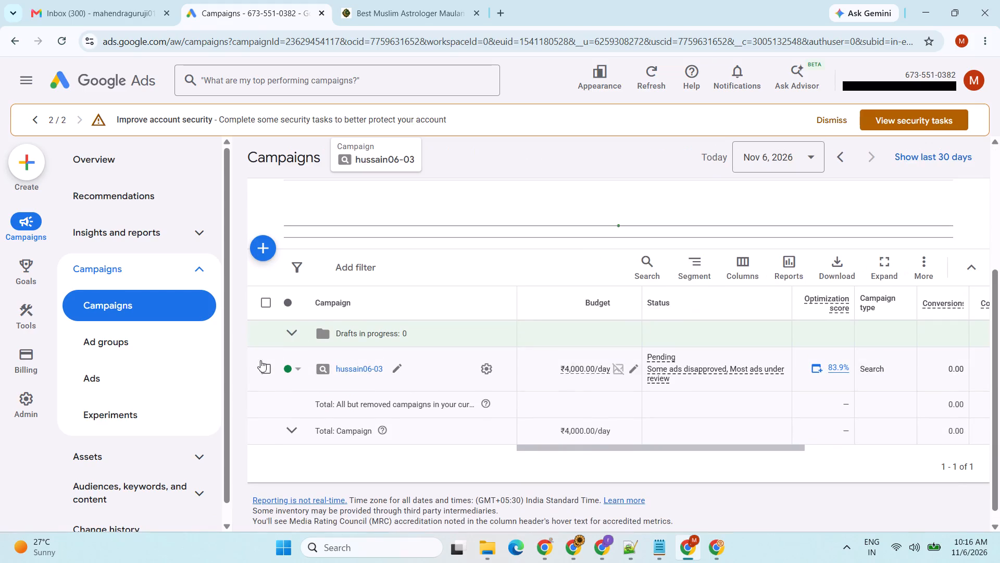
pyautogui.click(263, 368)
pyautogui.click(331, 251)
pyautogui.click(334, 263)
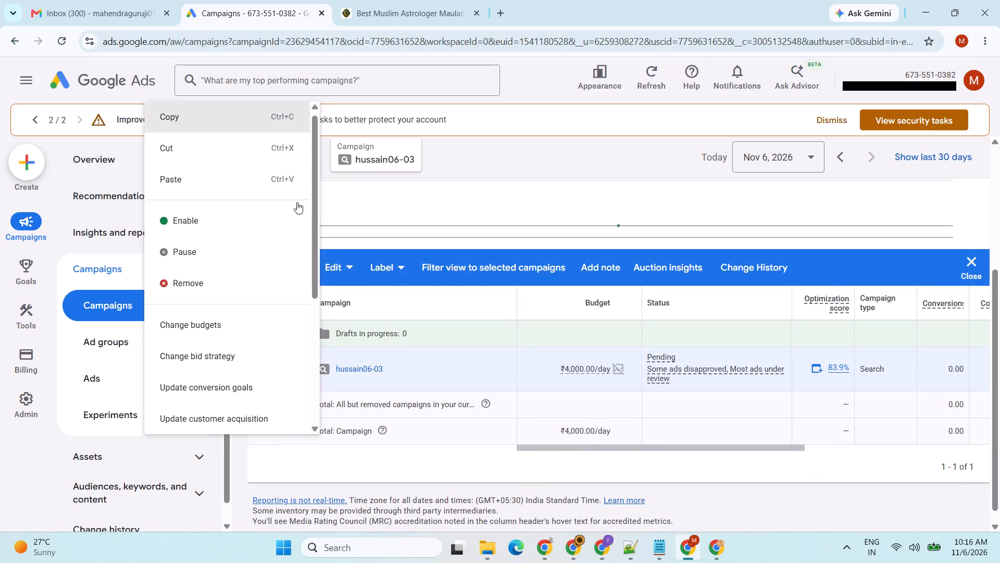
pyautogui.click(213, 121)
pyautogui.click(262, 297)
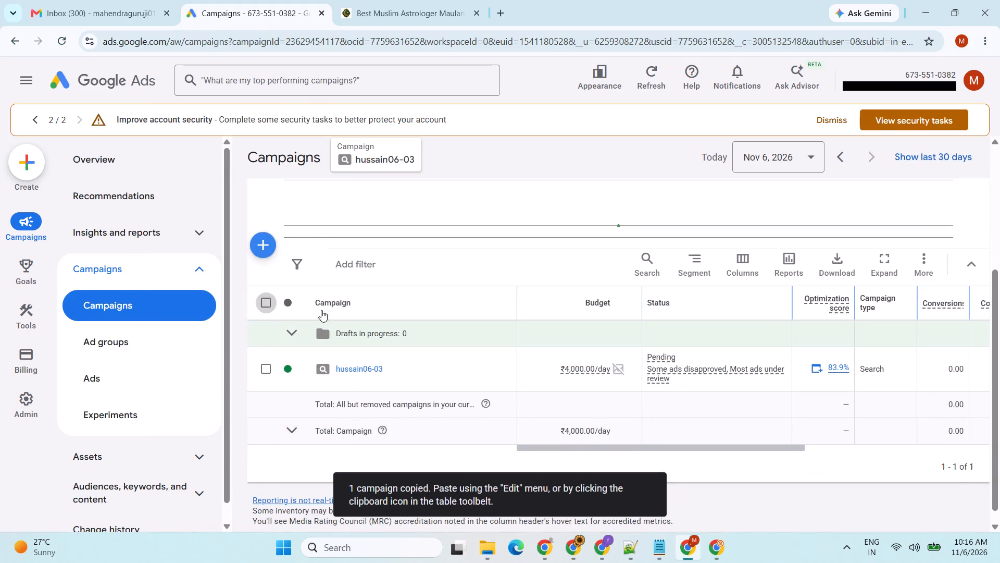
pyautogui.click(605, 258)
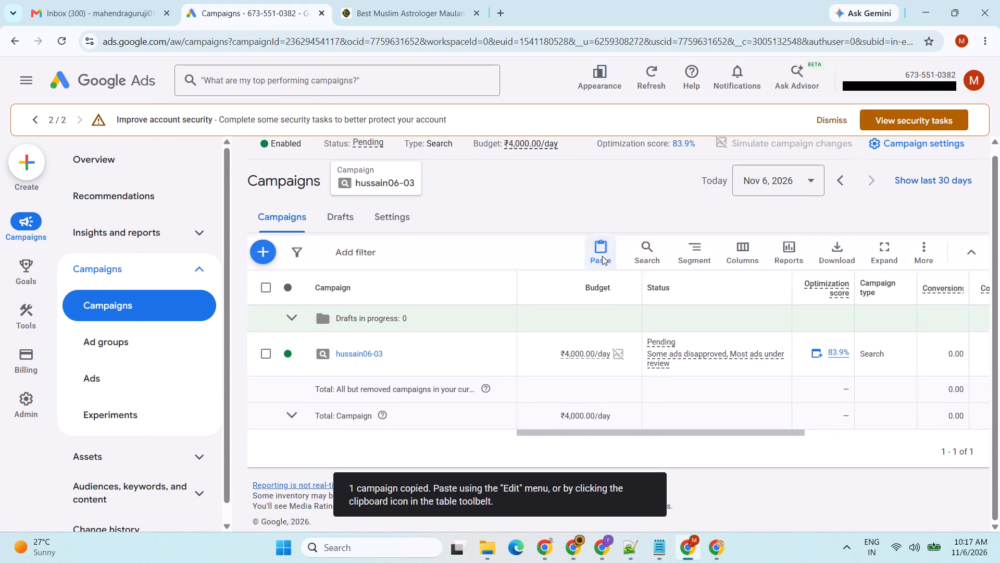
pyautogui.click(283, 427)
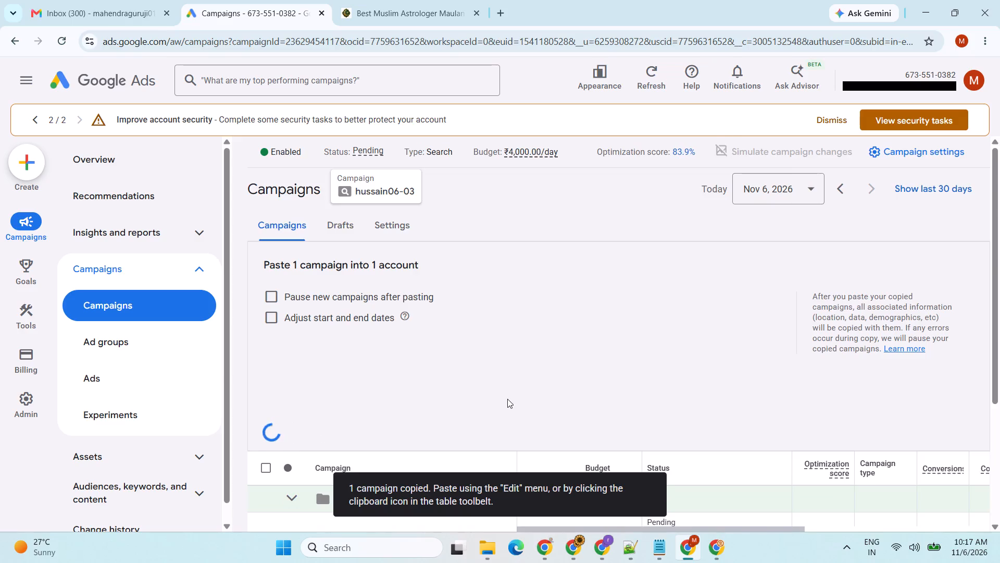
pyautogui.scroll(-4, 507, 397)
pyautogui.click(581, 189)
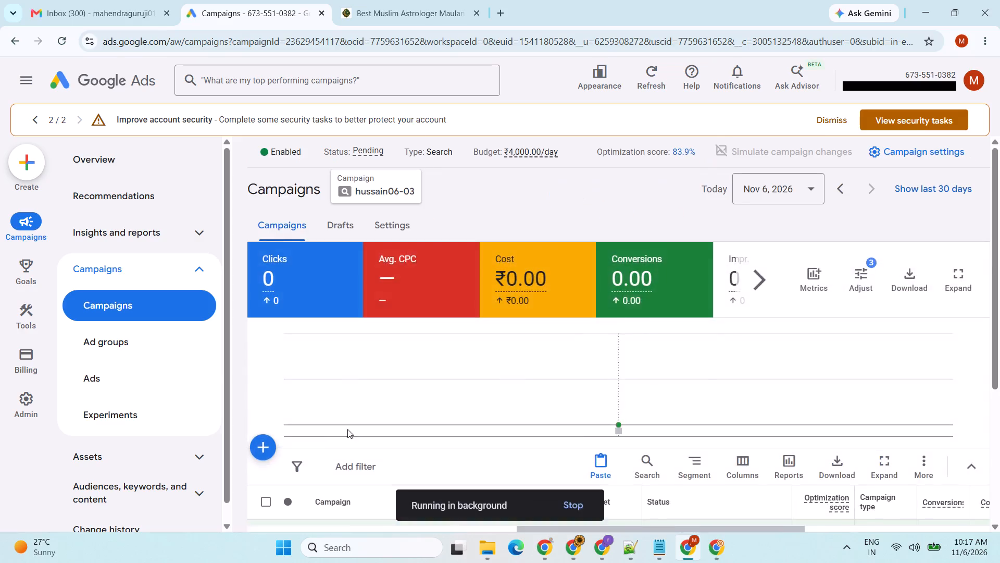
# Open the first ineligible ad in hussain06-03 for editing and read the full details of its "One website per ad group" policy issue.
pyautogui.scroll(-3, 314, 445)
pyautogui.click(356, 374)
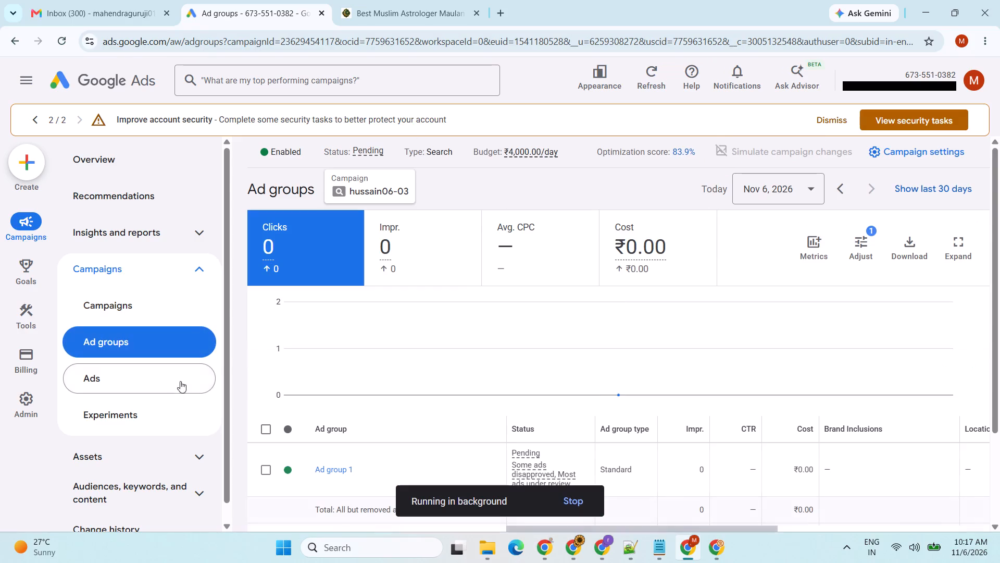
pyautogui.click(118, 381)
pyautogui.scroll(-4, 528, 375)
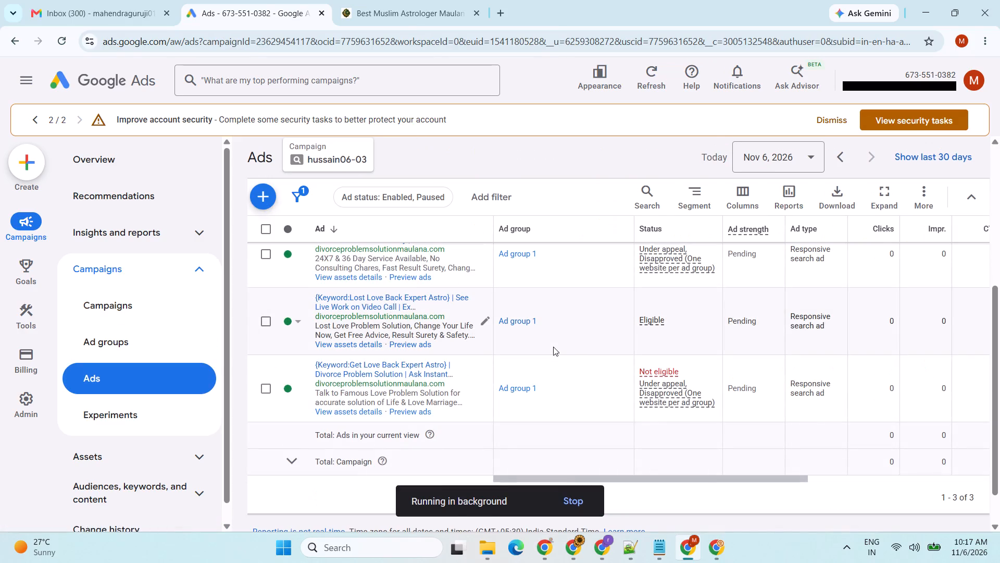
pyautogui.scroll(1, 454, 348)
pyautogui.click(483, 317)
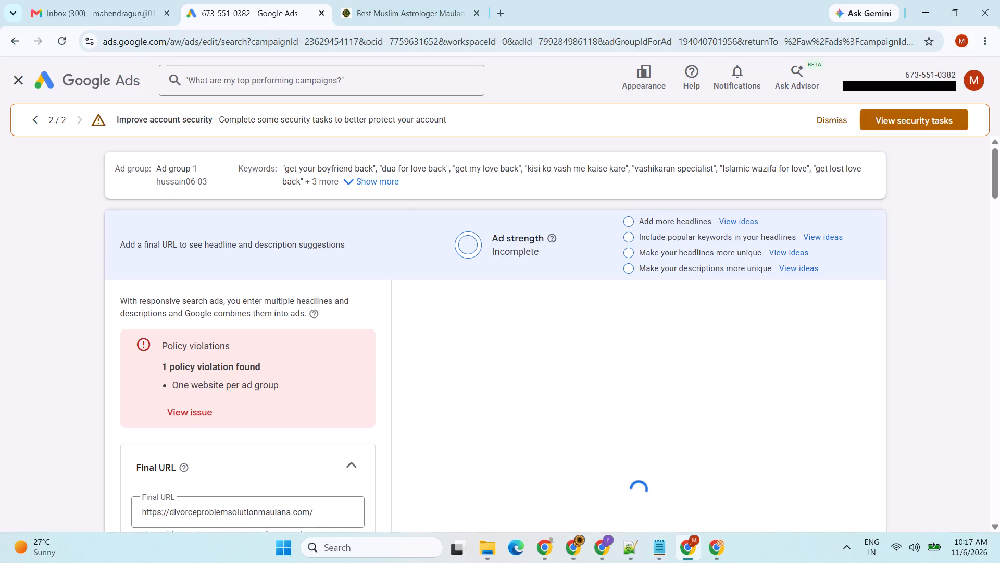
pyautogui.click(197, 417)
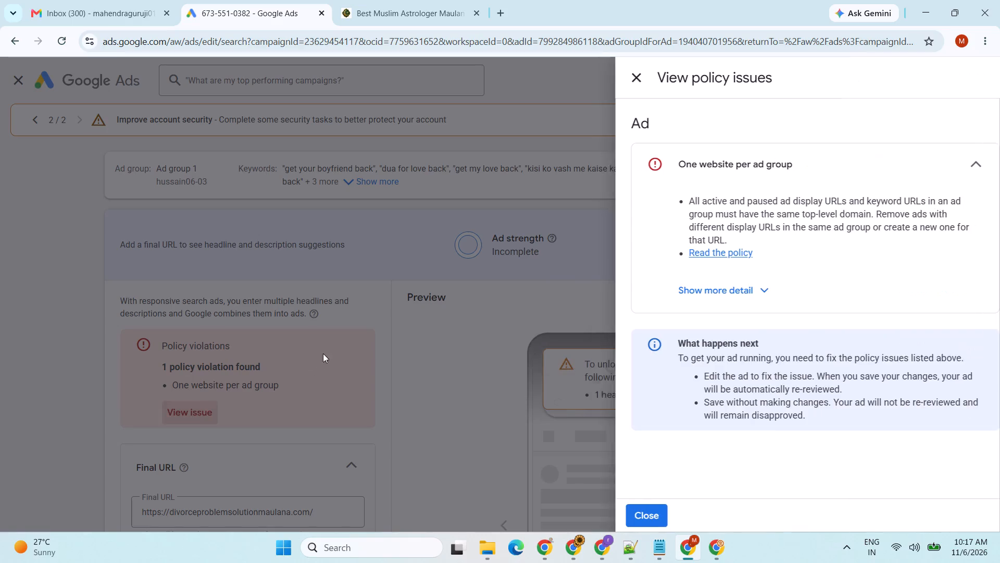
pyautogui.scroll(-3, 723, 311)
pyautogui.click(742, 290)
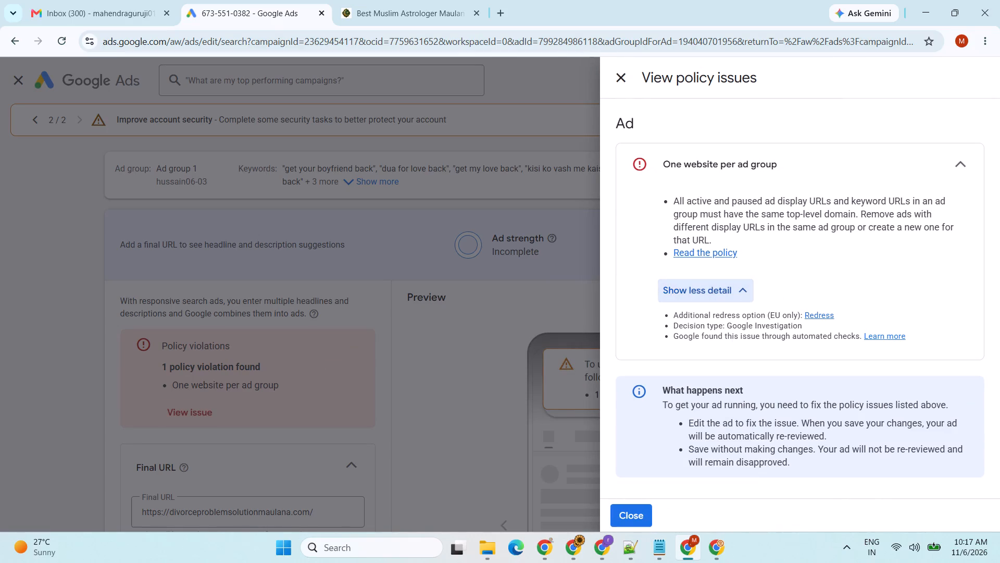
pyautogui.scroll(-4, 807, 347)
pyautogui.click(624, 512)
# Review the ad's final URL, display path, headlines and descriptions in the ad editor.
pyautogui.scroll(-5, 270, 414)
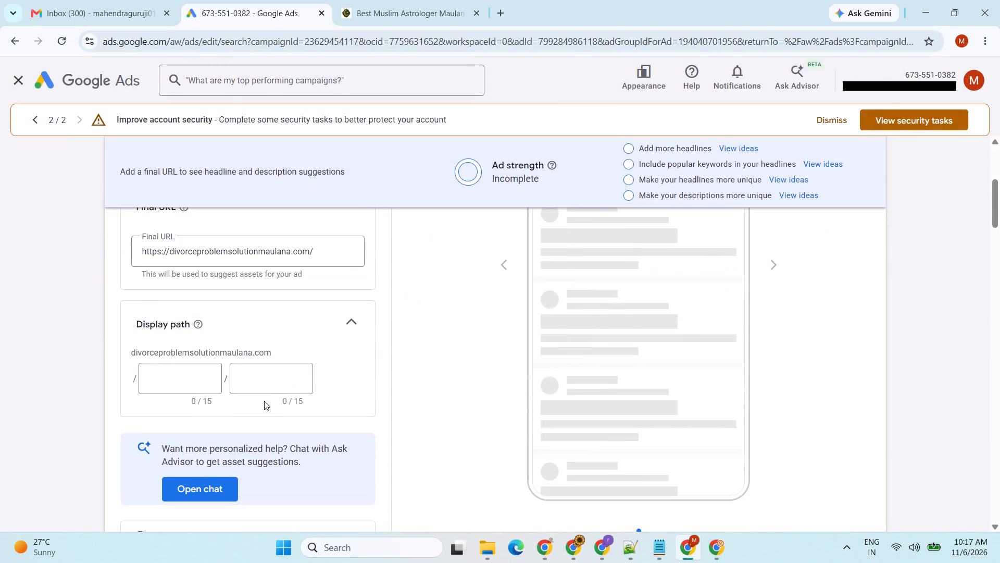
pyautogui.scroll(-7, 264, 397)
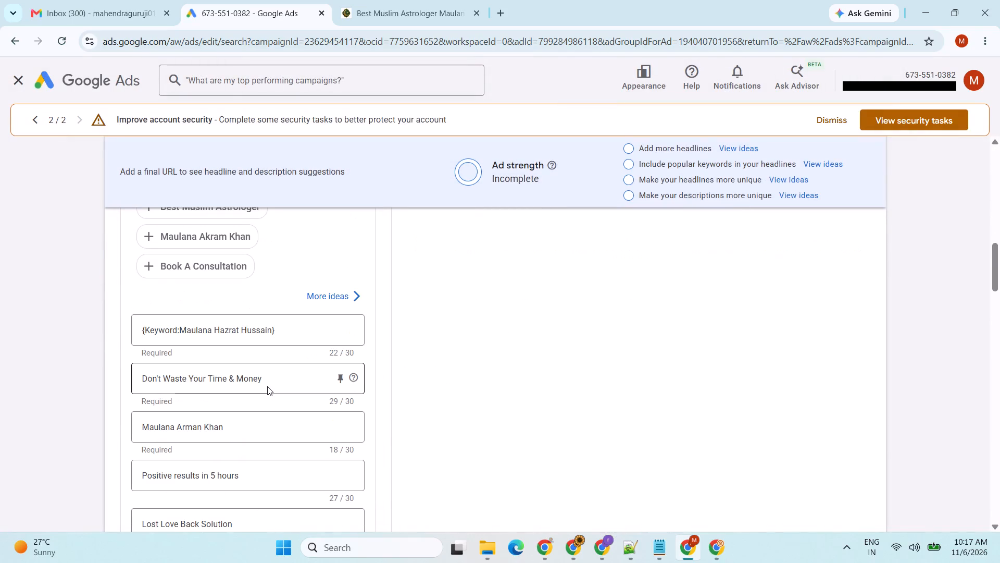
pyautogui.scroll(-10, 267, 386)
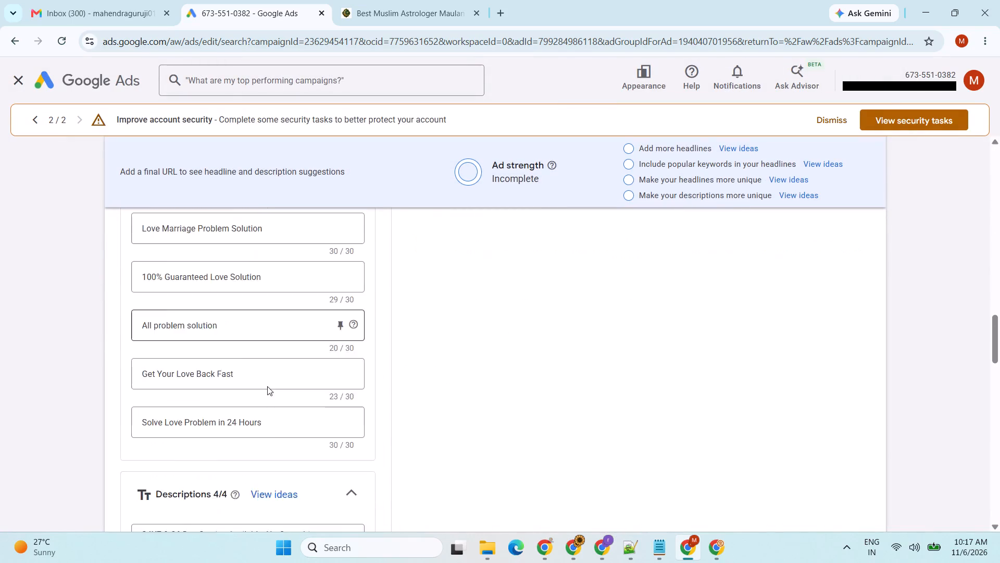
pyautogui.scroll(-4, 267, 386)
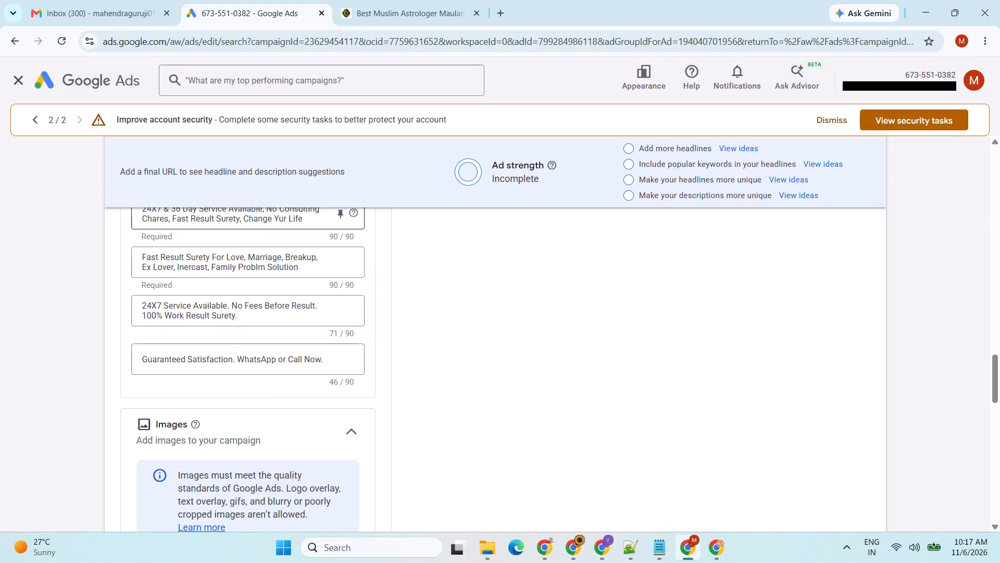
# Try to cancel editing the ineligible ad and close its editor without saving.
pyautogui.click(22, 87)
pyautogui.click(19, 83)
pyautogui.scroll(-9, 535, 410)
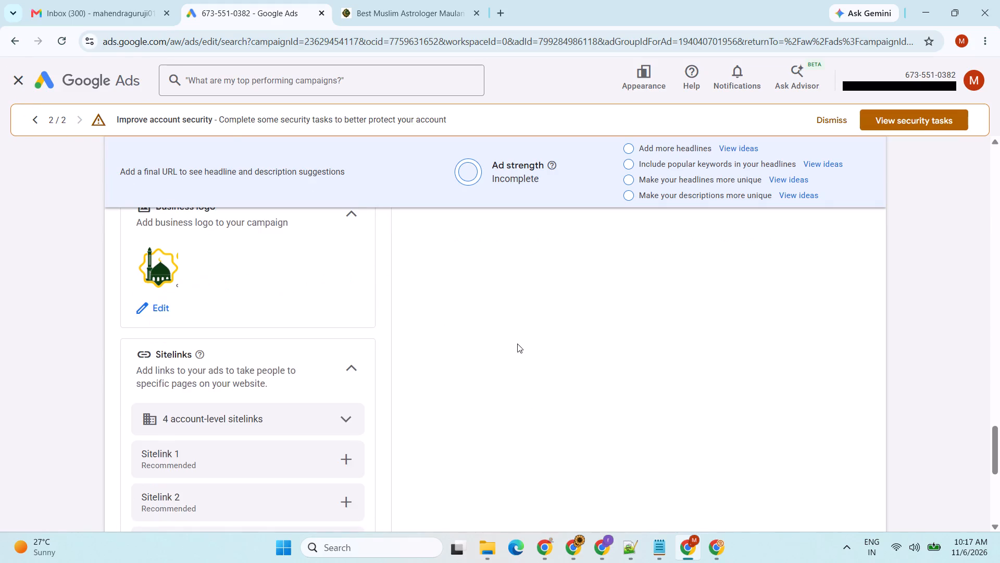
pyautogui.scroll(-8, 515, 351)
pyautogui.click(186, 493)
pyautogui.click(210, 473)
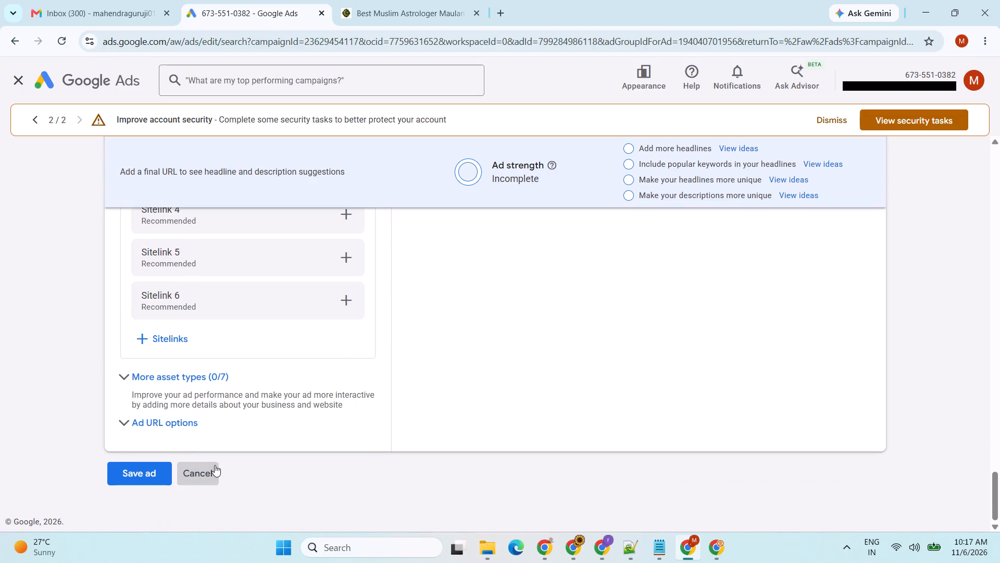
pyautogui.click(430, 0)
pyautogui.click(214, 0)
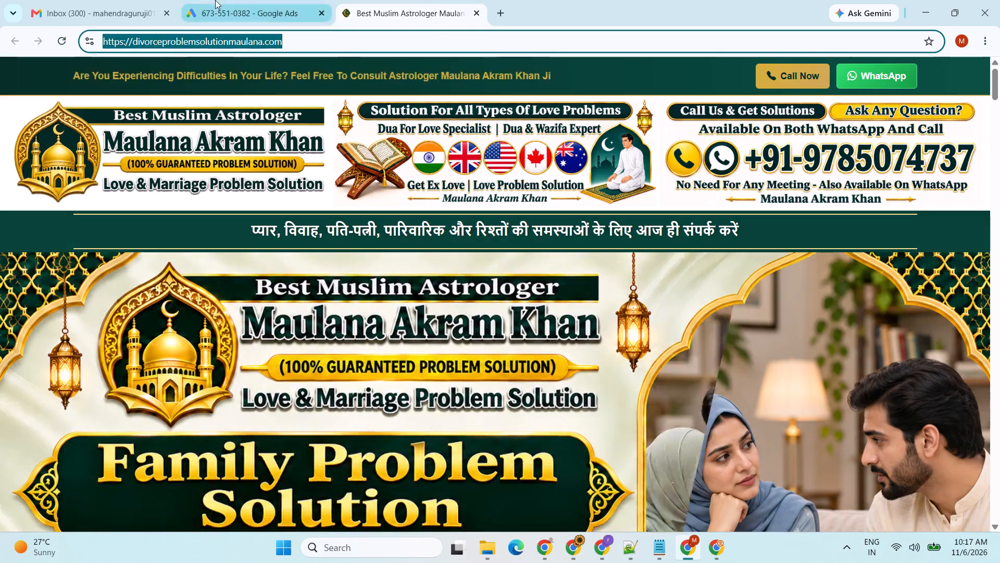
pyautogui.click(403, 5)
pyautogui.tripleClick(404, 49)
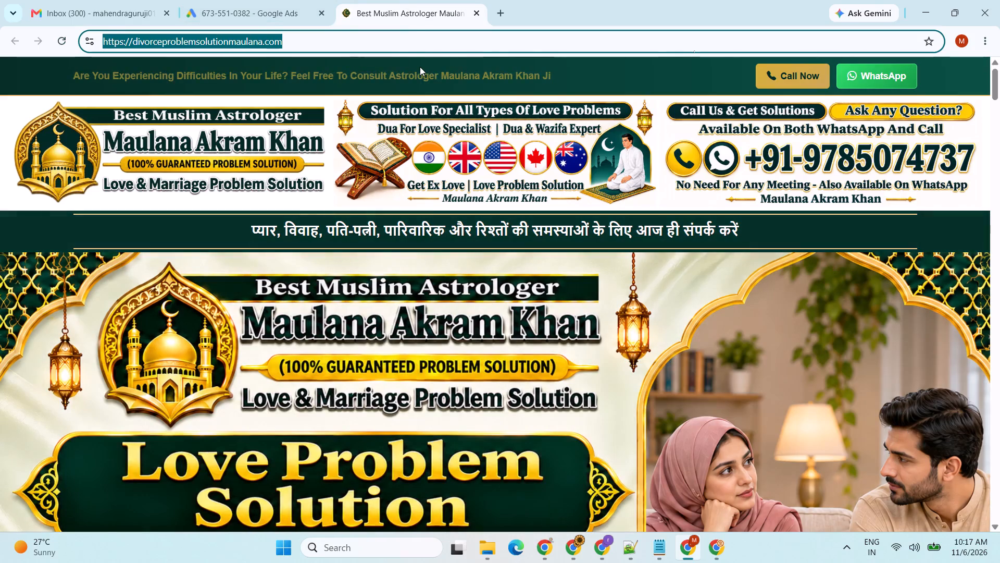
pyautogui.hotkey('ctrl', 'c')
# Return to Google Ads, go back from the ad editor to the Ads page and reload it.
pyautogui.click(225, 0)
pyautogui.click(29, 85)
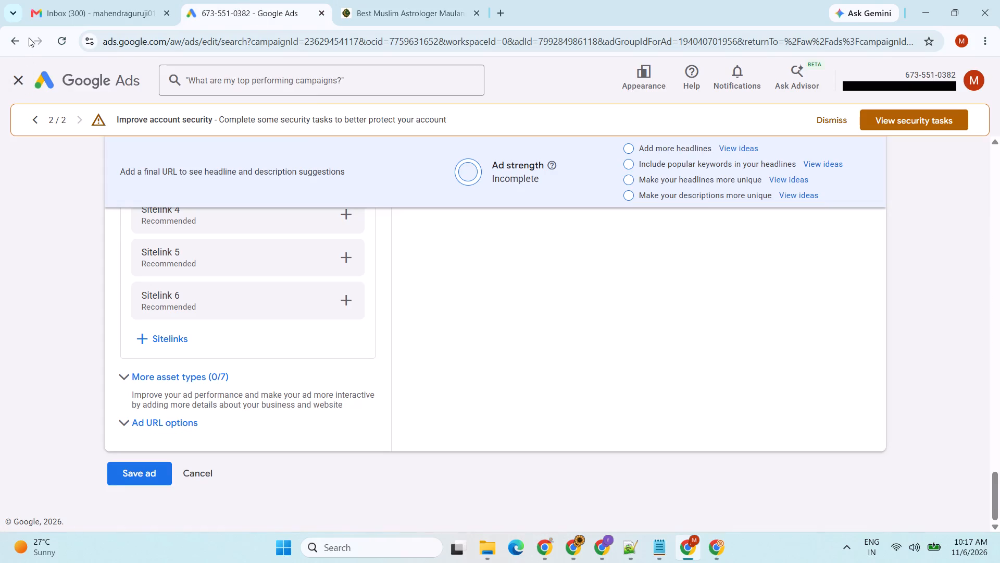
pyautogui.click(20, 41)
pyautogui.click(53, 43)
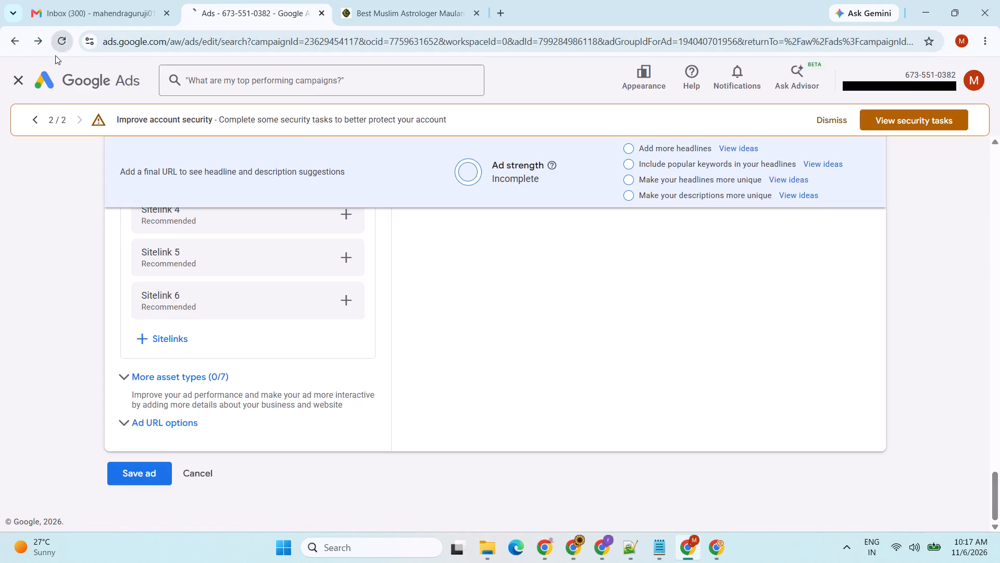
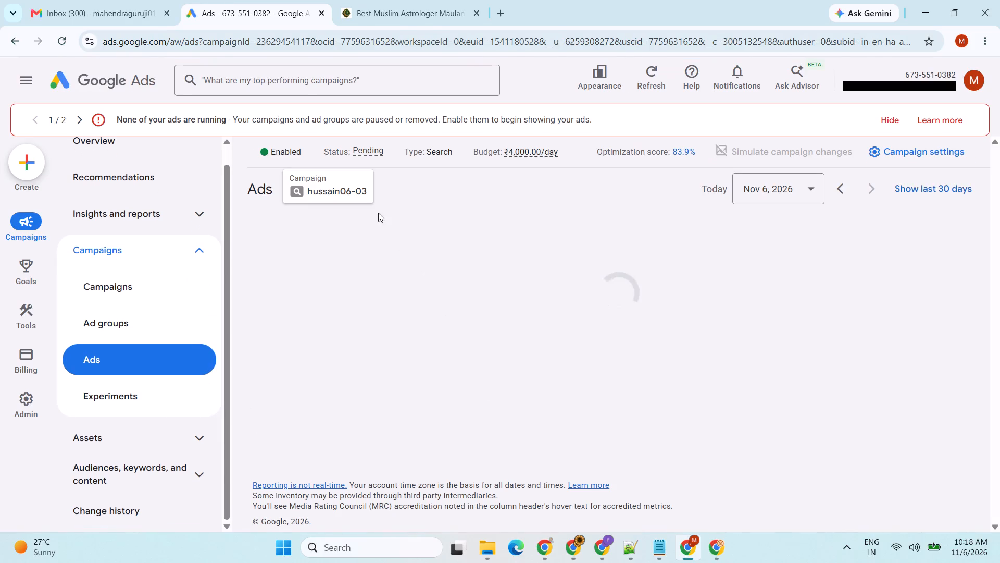
# Review the status of each ad in the hussain06-03 campaign's ads list.
pyautogui.scroll(-1, 142, 480)
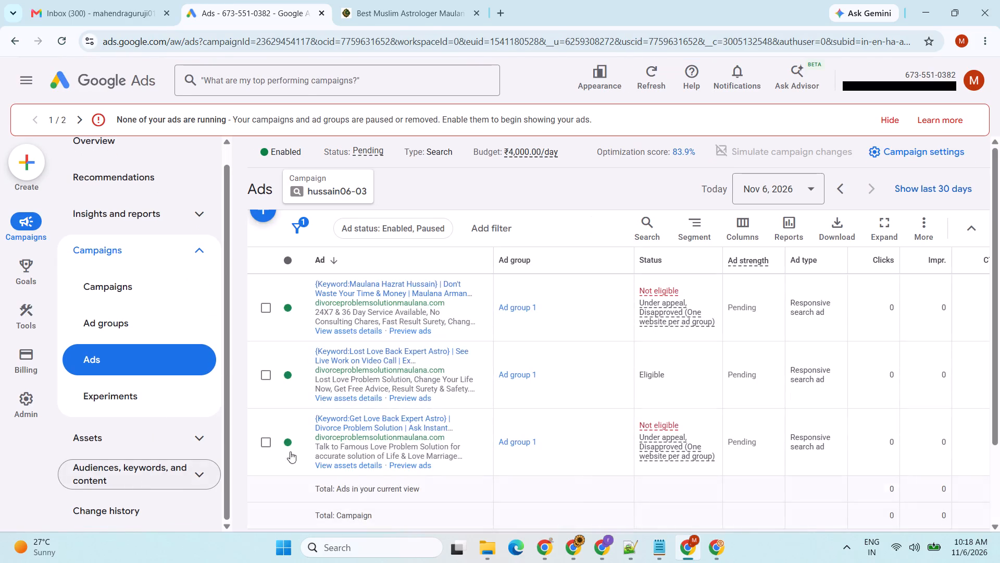
pyautogui.scroll(-2, 507, 369)
pyautogui.scroll(-2, 616, 418)
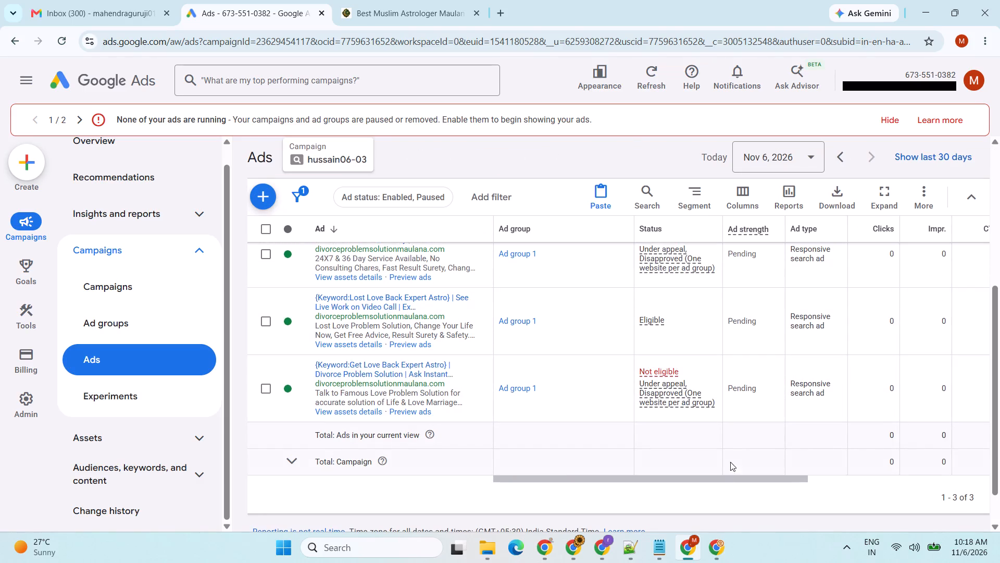
# Check the status details of the second ad in the hussain06-03 campaign.
pyautogui.scroll(1, 694, 388)
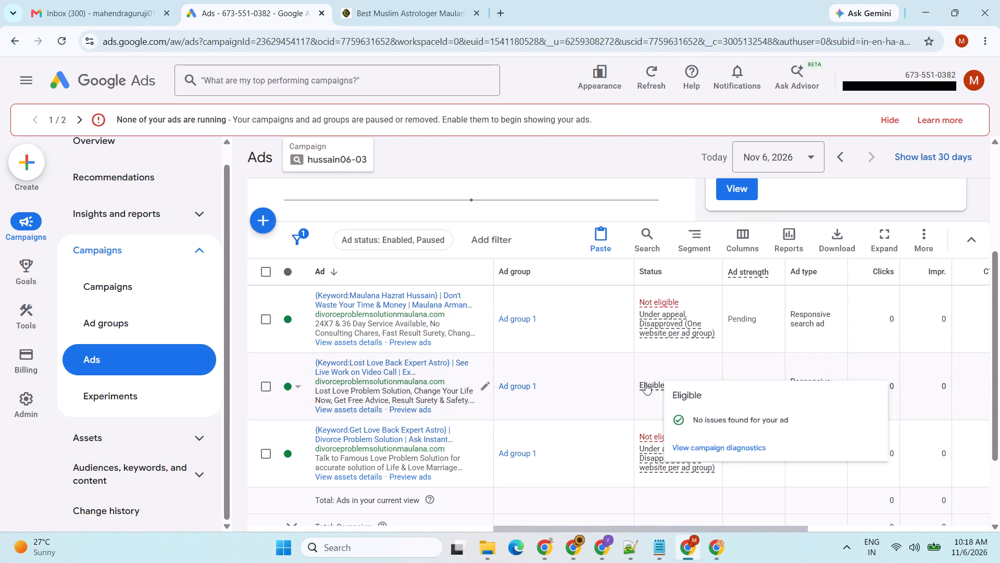
pyautogui.click(571, 406)
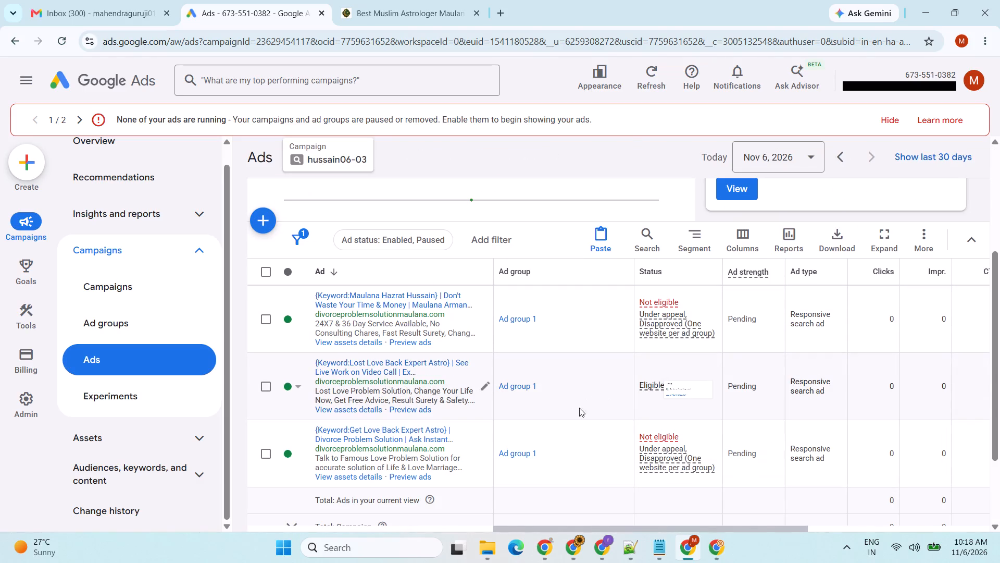
pyautogui.scroll(-3, 162, 476)
# Open the search keywords list of the hussain06-03 campaign.
pyautogui.click(160, 471)
pyautogui.click(132, 517)
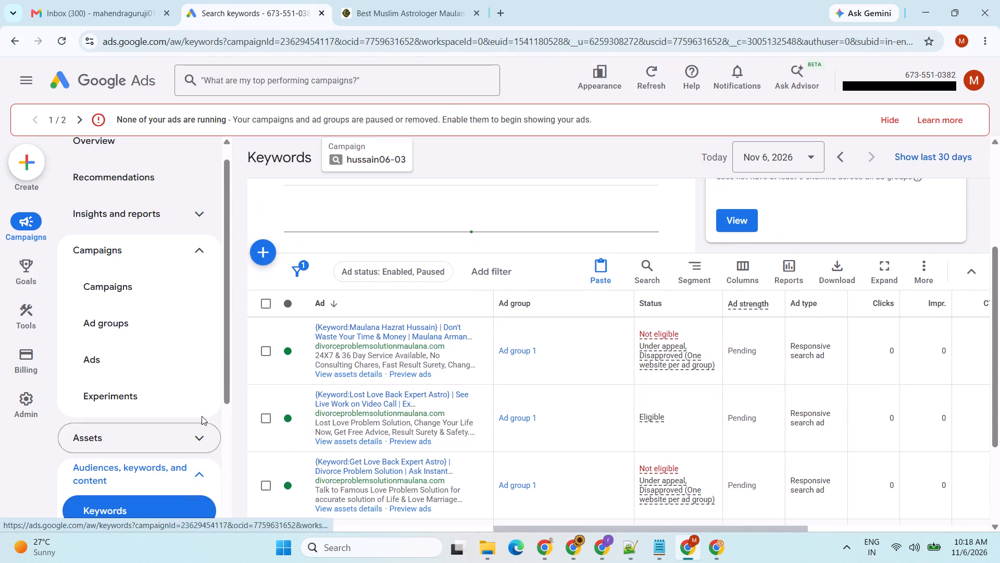
pyautogui.scroll(-4, 531, 337)
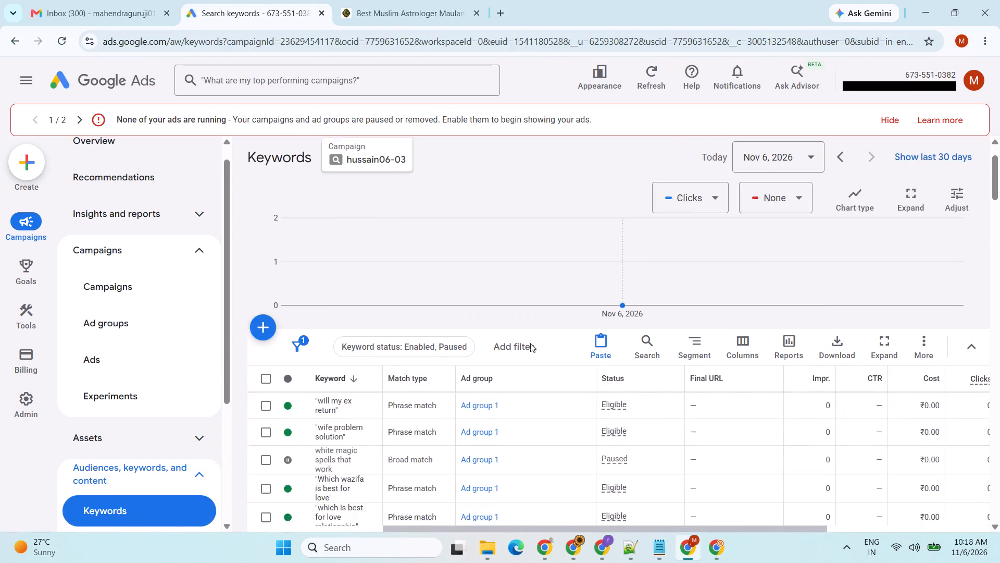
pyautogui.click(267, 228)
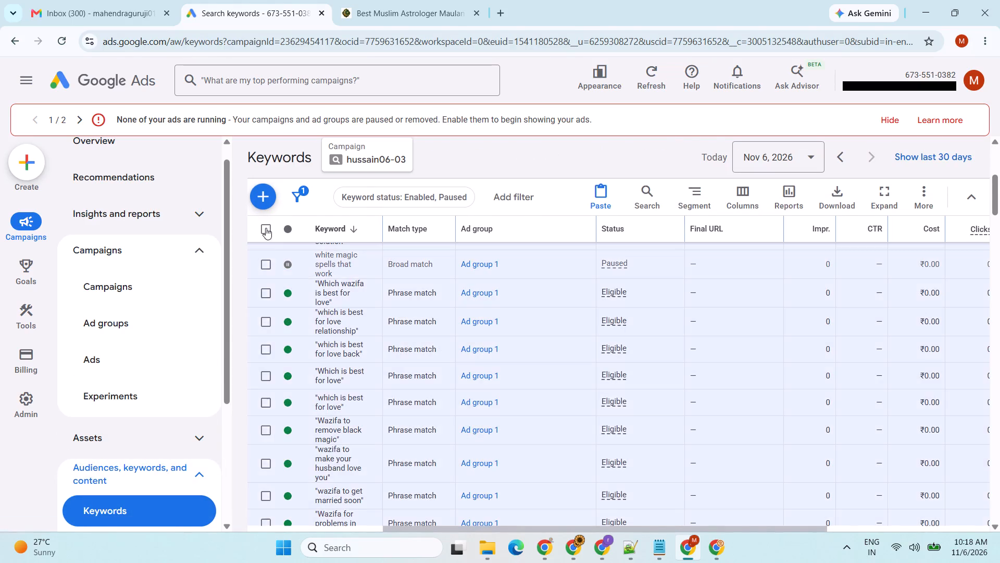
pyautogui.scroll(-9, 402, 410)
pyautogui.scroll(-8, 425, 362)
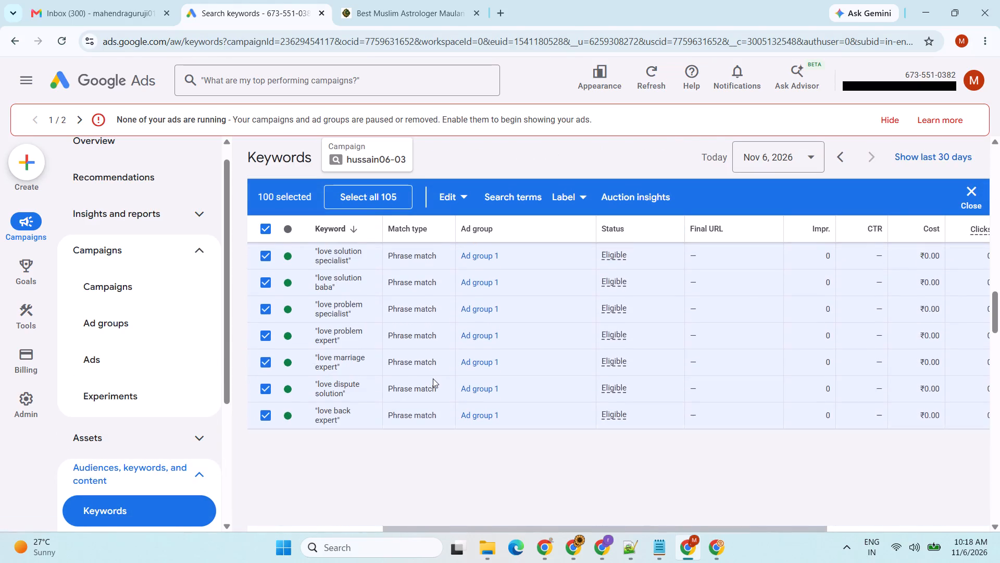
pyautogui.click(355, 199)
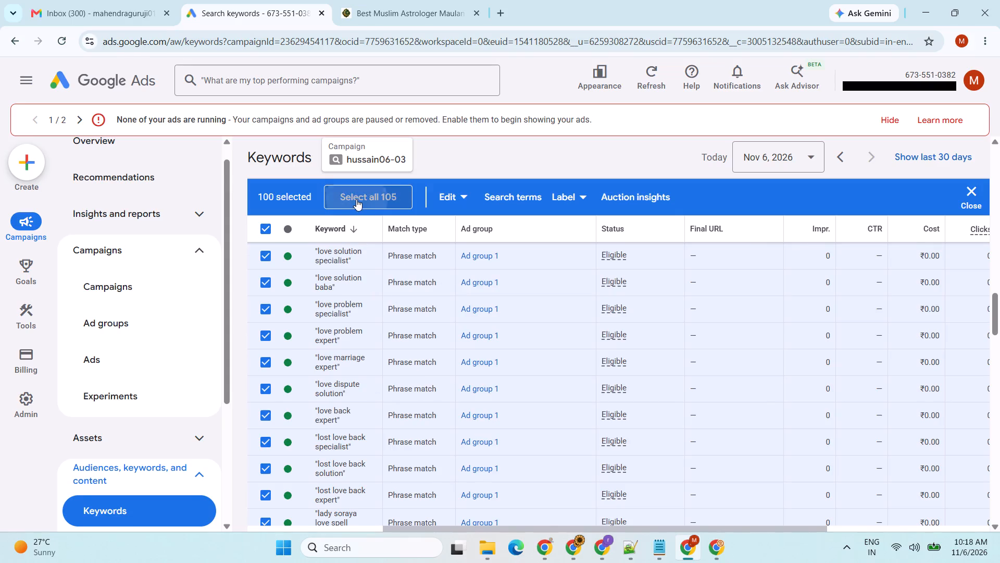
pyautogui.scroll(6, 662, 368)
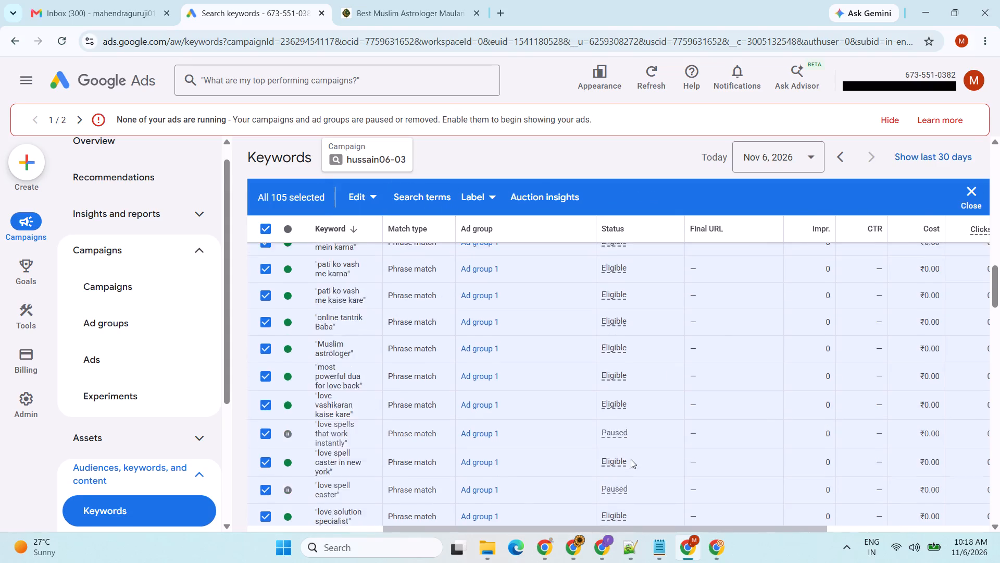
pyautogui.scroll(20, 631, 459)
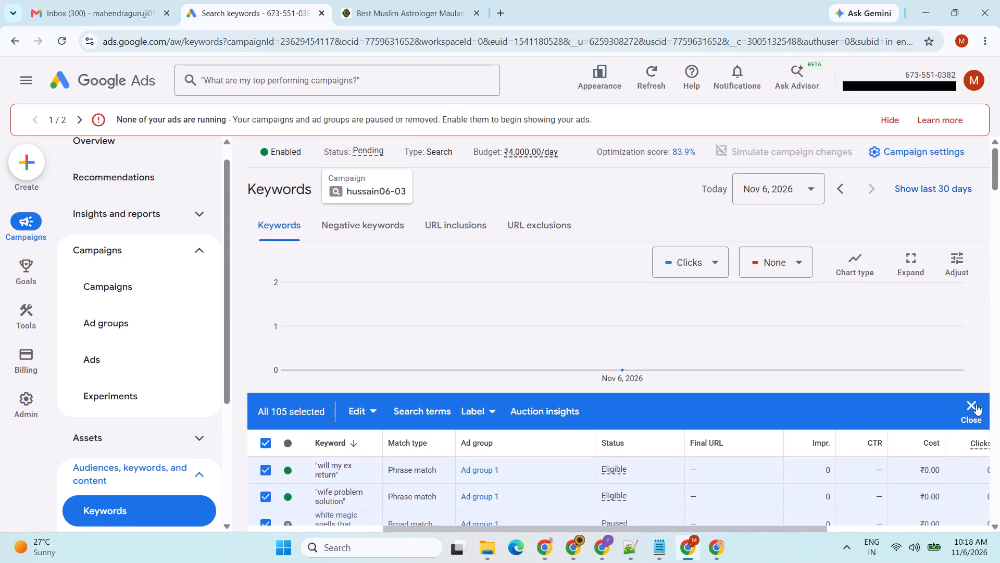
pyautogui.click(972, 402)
# Download the hussain06-03 search keyword report as an .xlsx file.
pyautogui.click(831, 407)
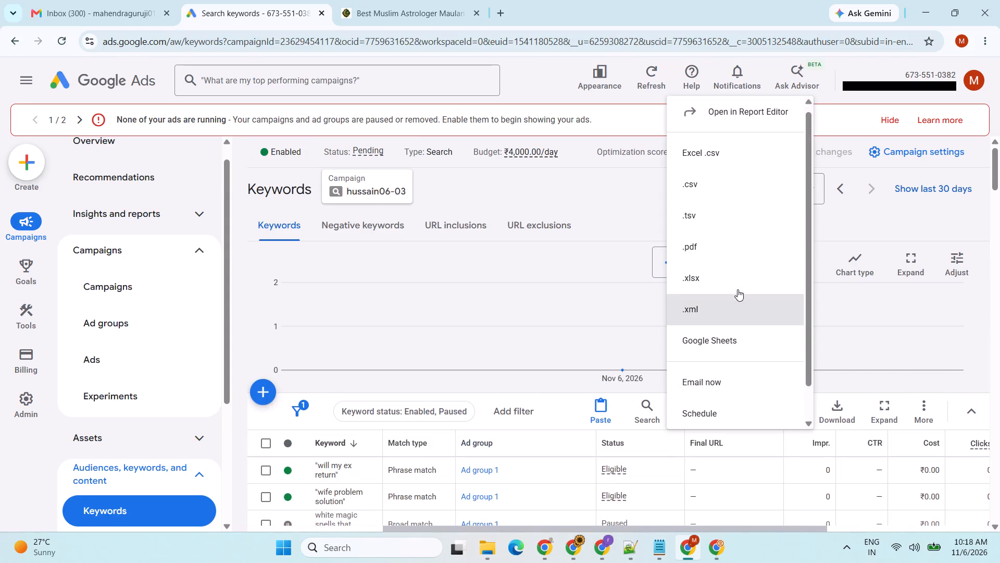
pyautogui.click(702, 277)
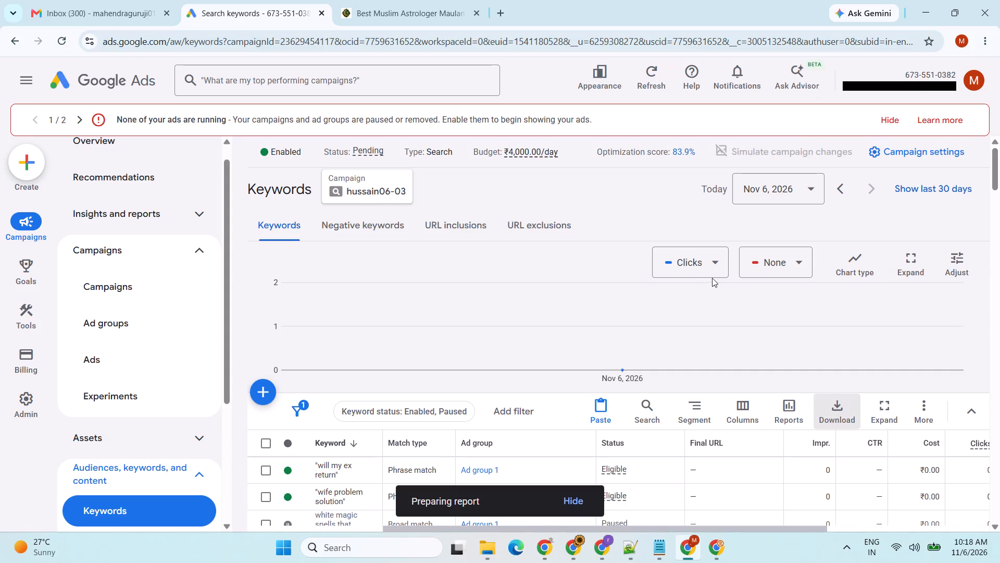
# Check which campaigns can be selected in the account, and examine the status of the hussain06-03 campaign and its ads.
pyautogui.click(379, 186)
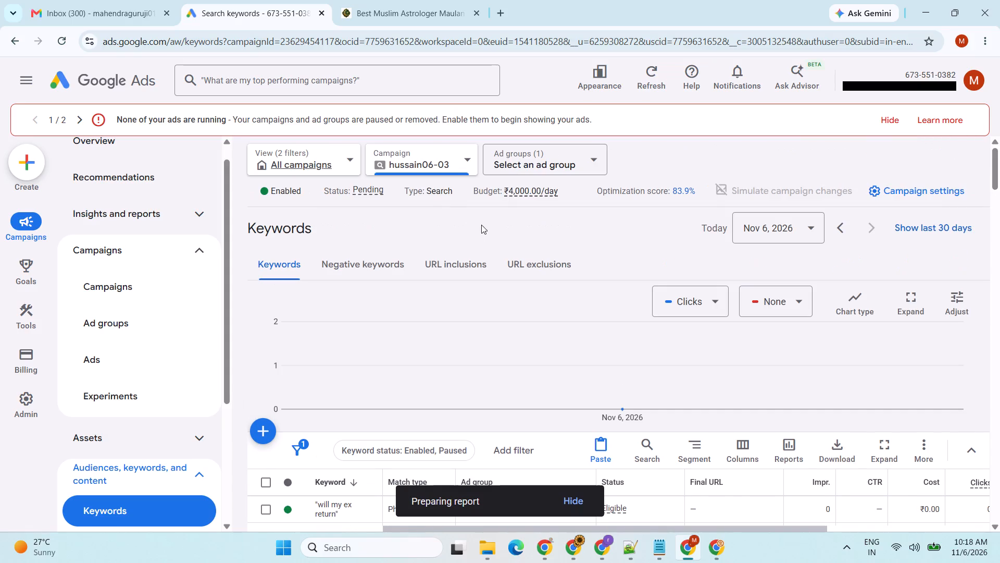
pyautogui.click(459, 167)
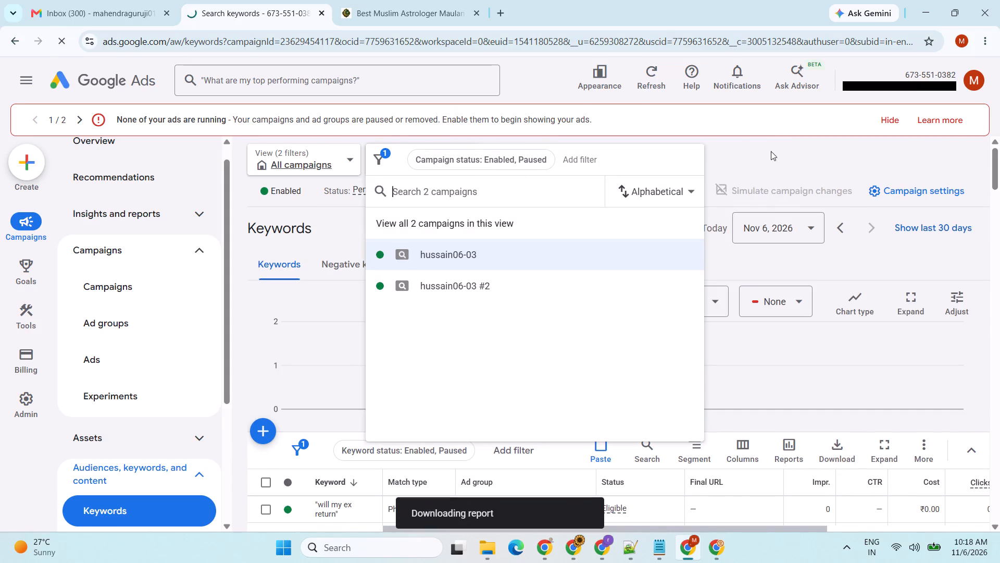
pyautogui.click(771, 151)
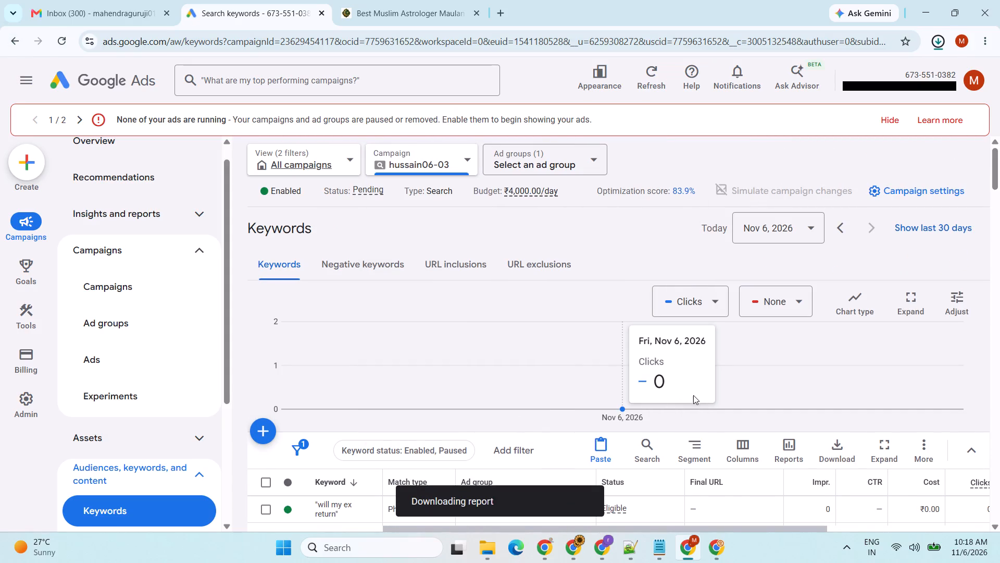
pyautogui.click(456, 166)
pyautogui.click(363, 114)
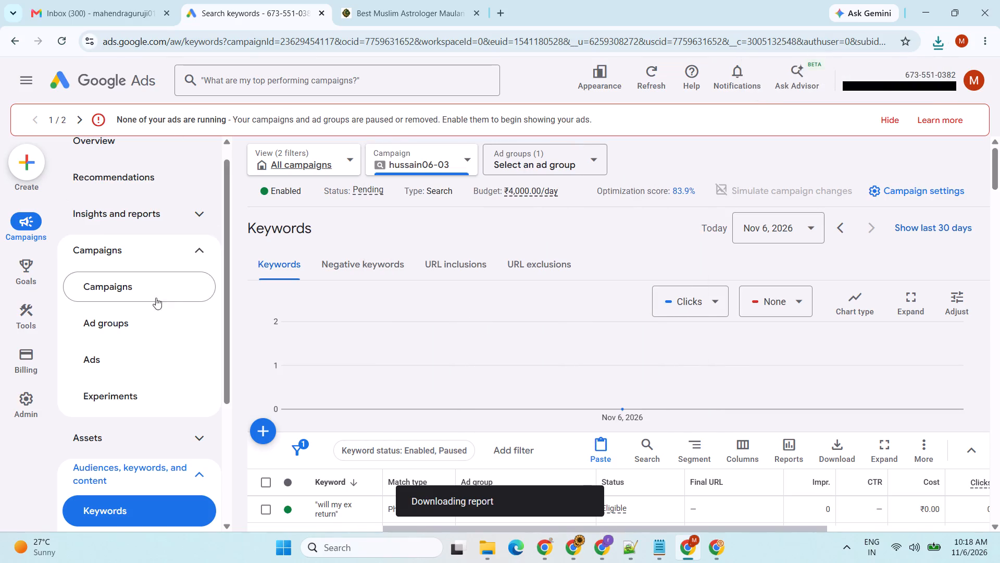
pyautogui.scroll(4, 162, 286)
pyautogui.click(129, 311)
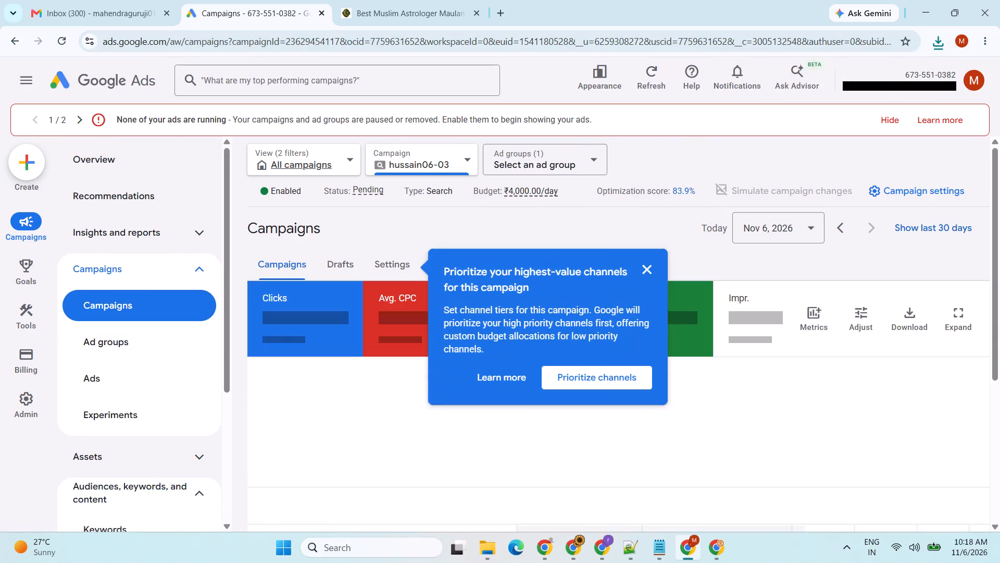
pyautogui.click(653, 272)
pyautogui.scroll(-4, 359, 387)
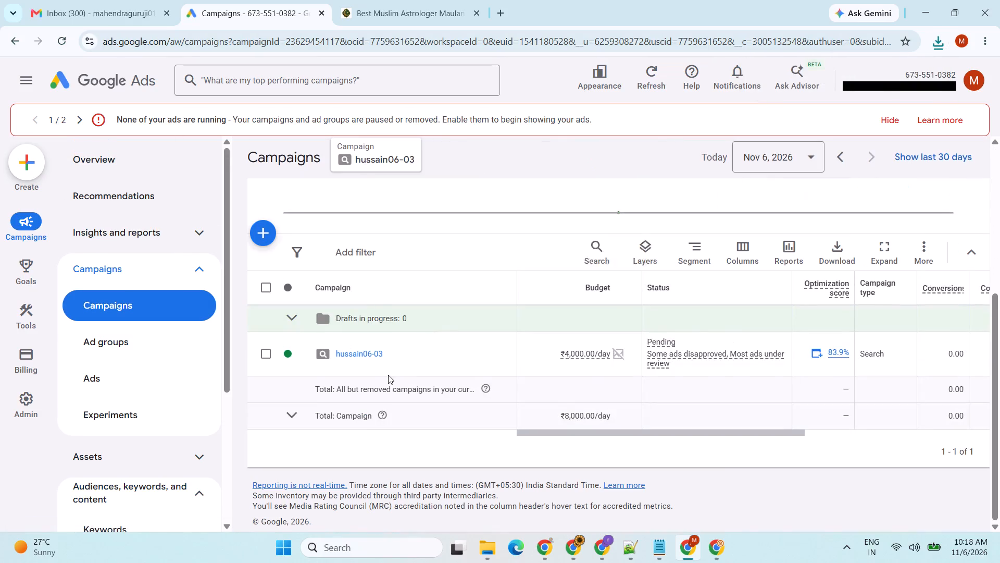
pyautogui.click(114, 387)
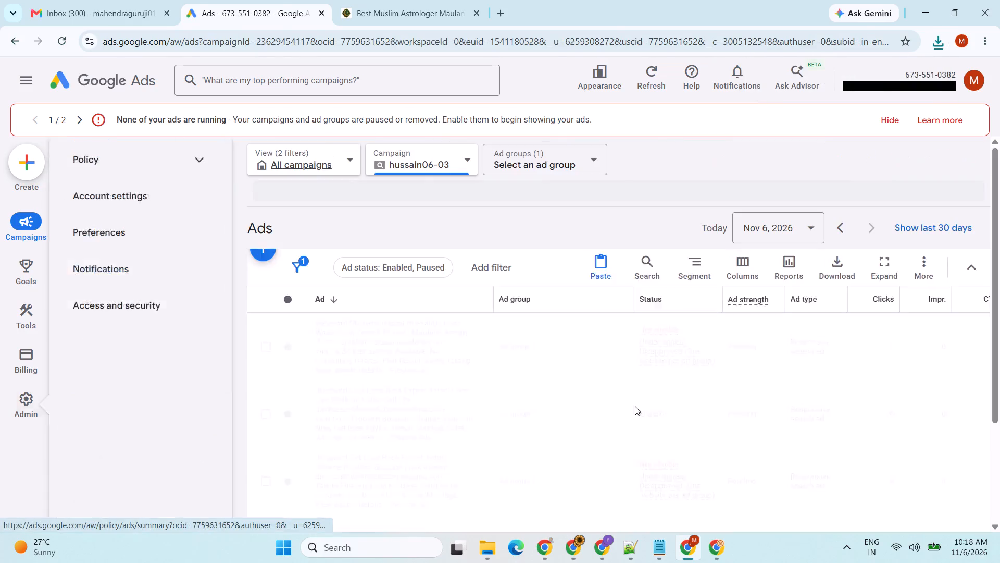
pyautogui.scroll(-5, 638, 353)
pyautogui.scroll(1, 641, 331)
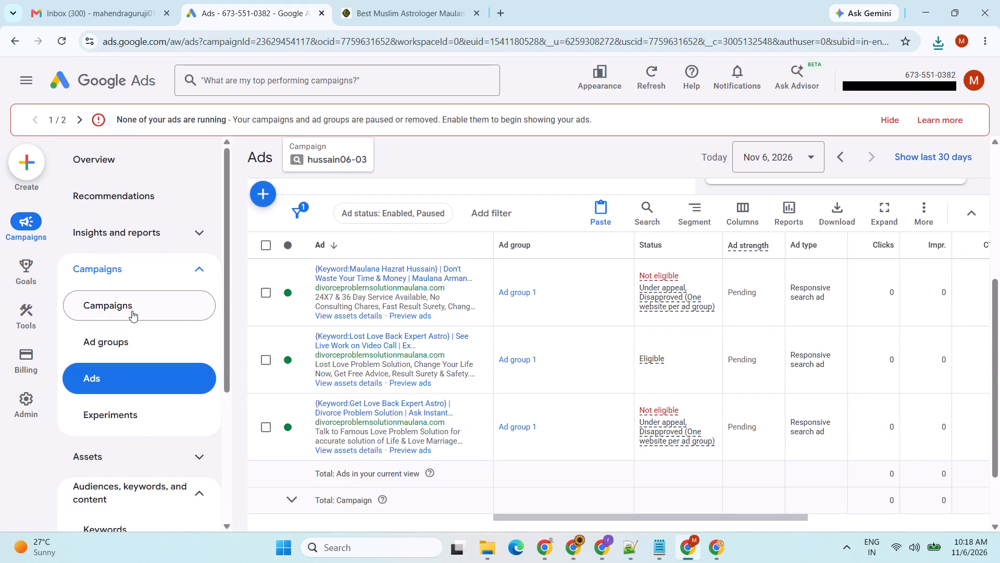
# Copy Ad group 1 from the hussain06-03 campaign's ad groups.
pyautogui.click(116, 342)
pyautogui.scroll(-4, 531, 290)
pyautogui.scroll(-2, 476, 345)
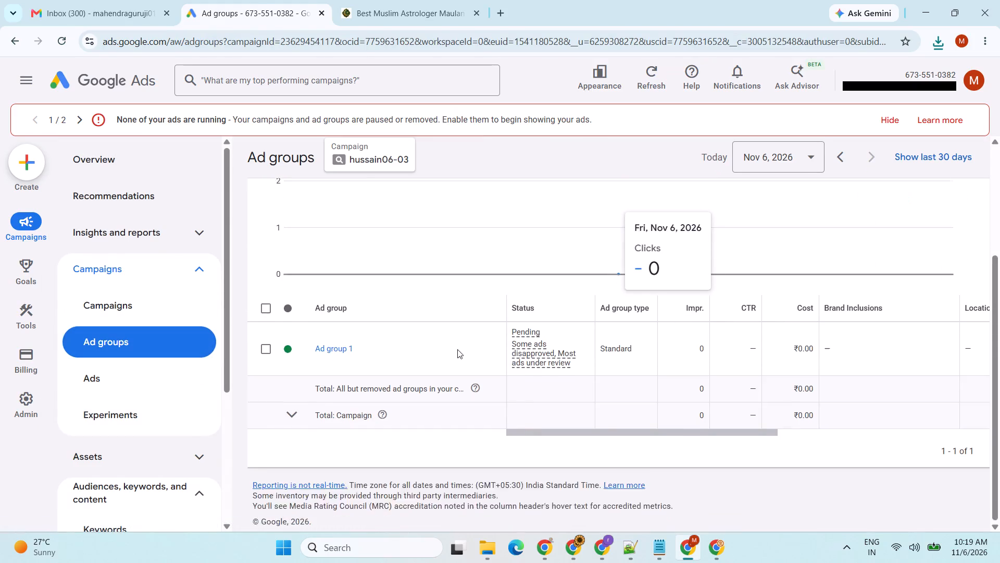
pyautogui.click(269, 389)
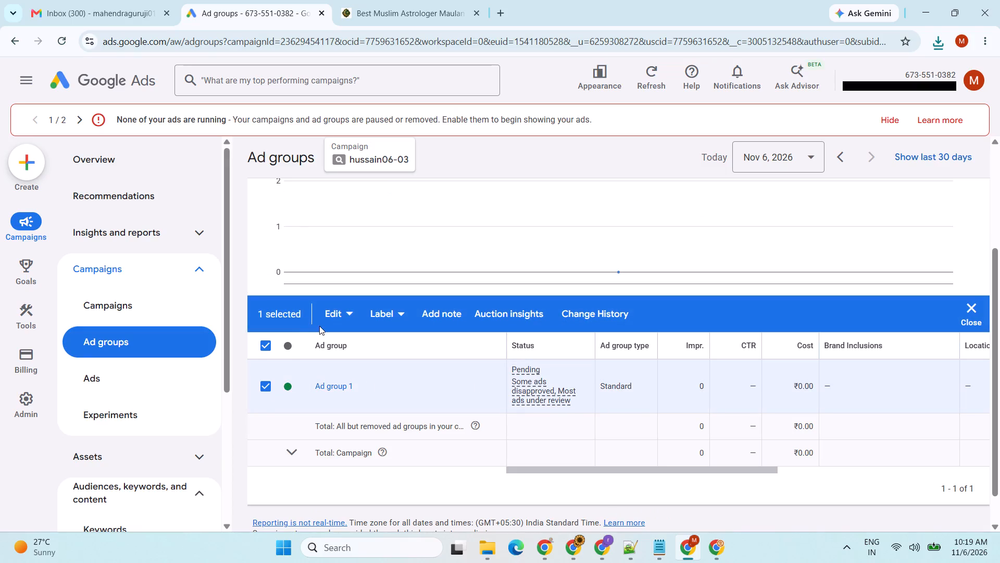
pyautogui.click(340, 306)
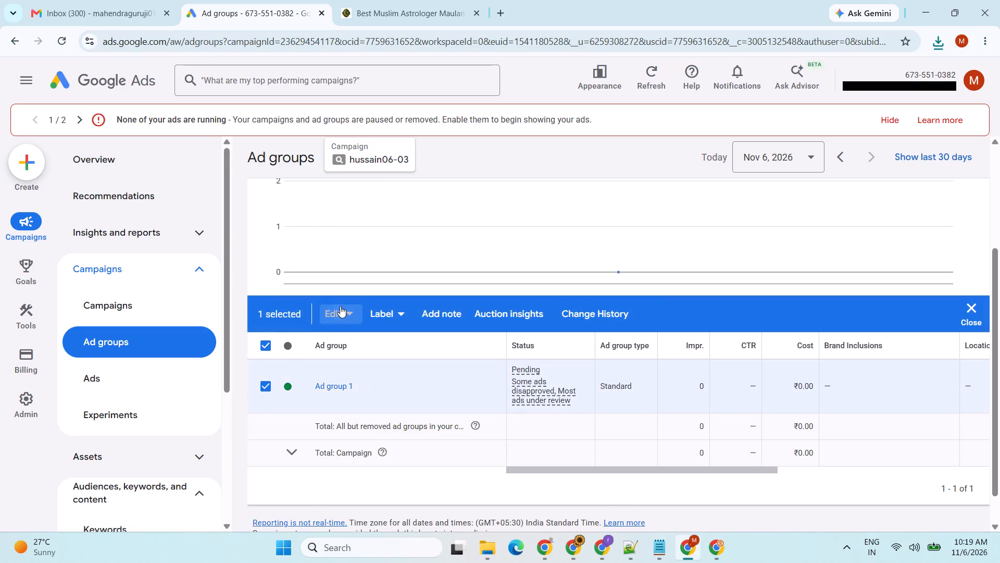
pyautogui.click(191, 160)
pyautogui.click(270, 347)
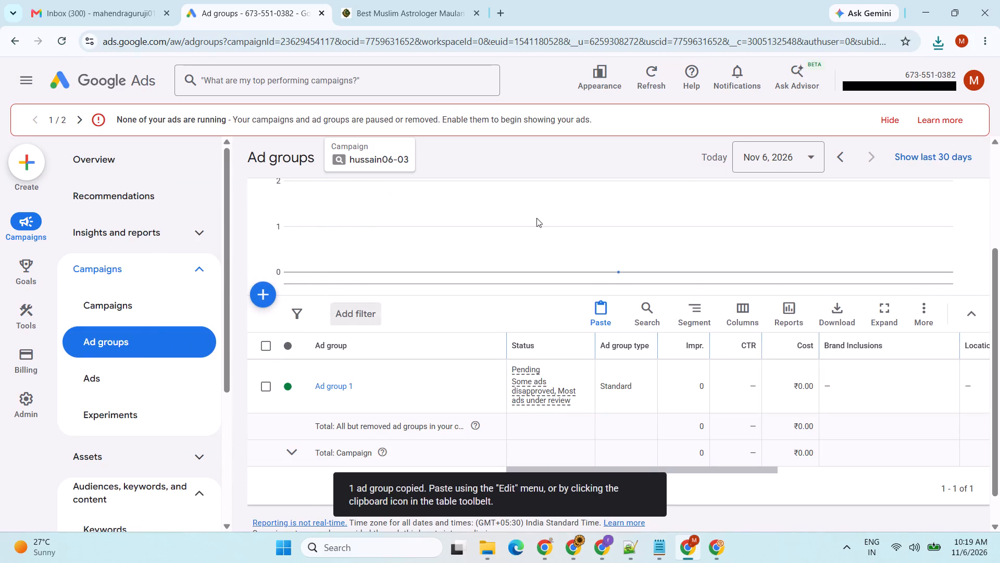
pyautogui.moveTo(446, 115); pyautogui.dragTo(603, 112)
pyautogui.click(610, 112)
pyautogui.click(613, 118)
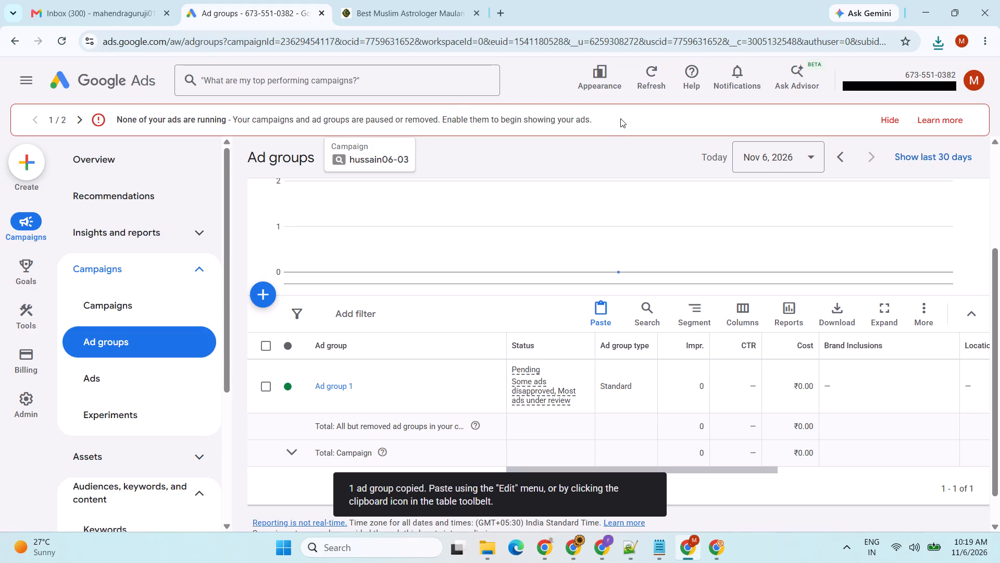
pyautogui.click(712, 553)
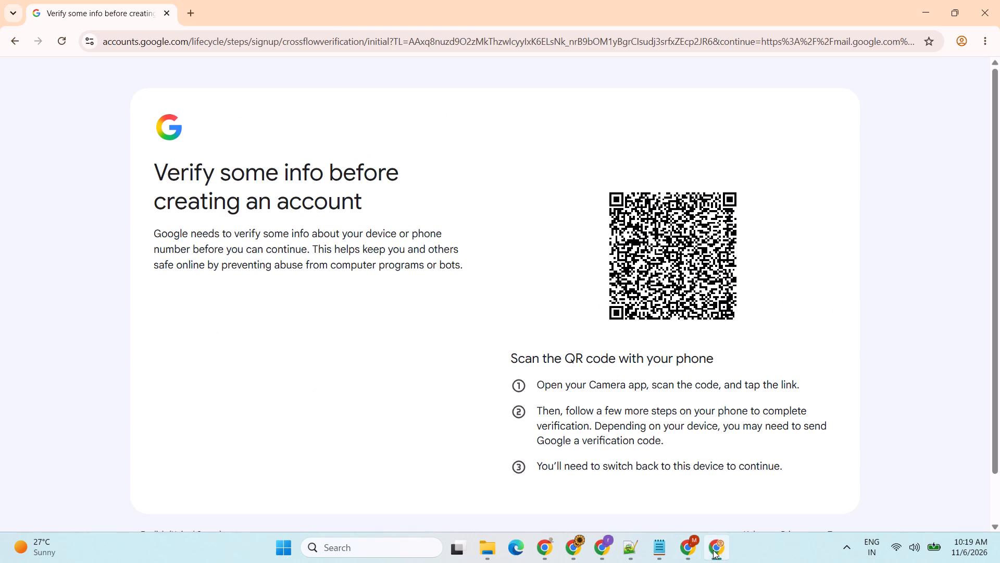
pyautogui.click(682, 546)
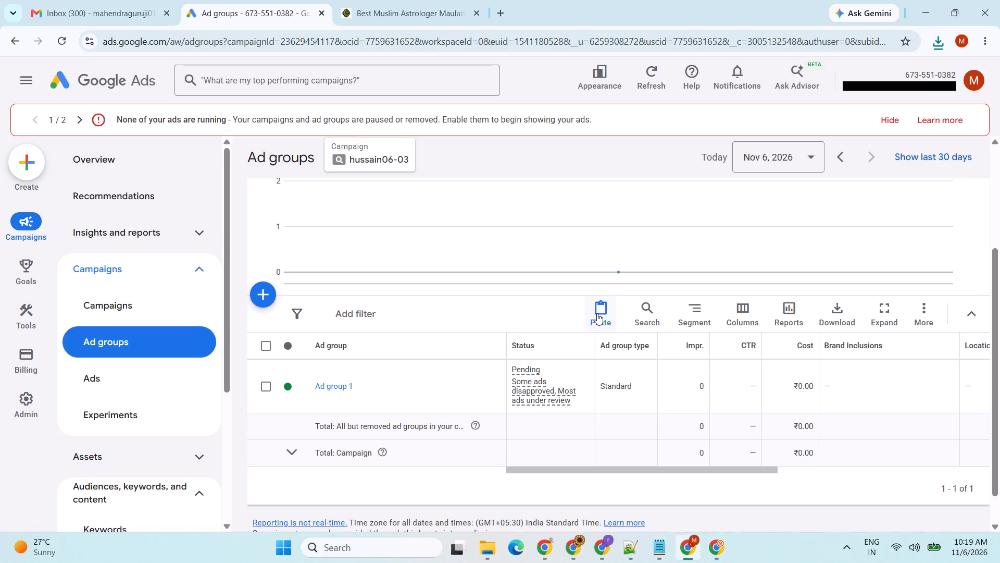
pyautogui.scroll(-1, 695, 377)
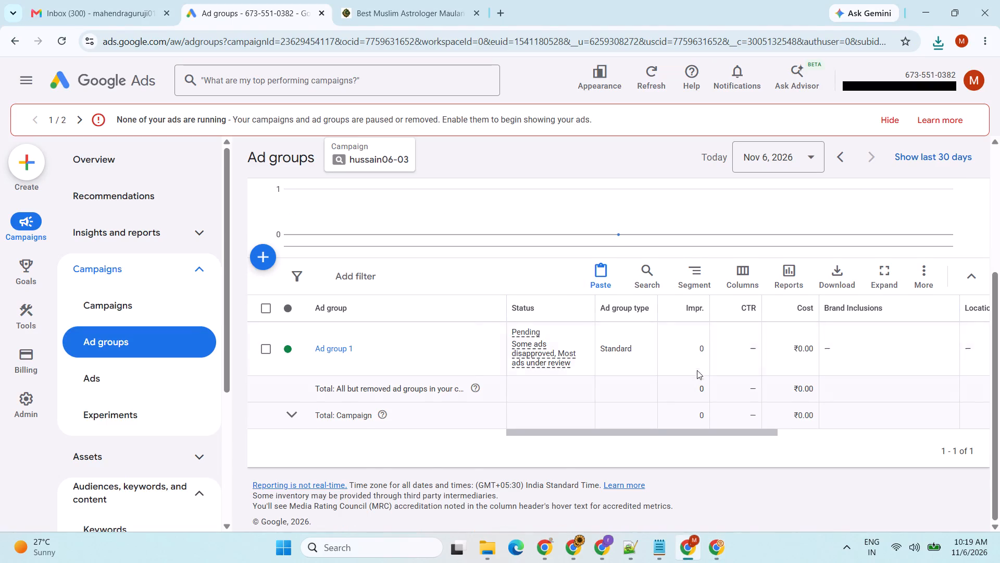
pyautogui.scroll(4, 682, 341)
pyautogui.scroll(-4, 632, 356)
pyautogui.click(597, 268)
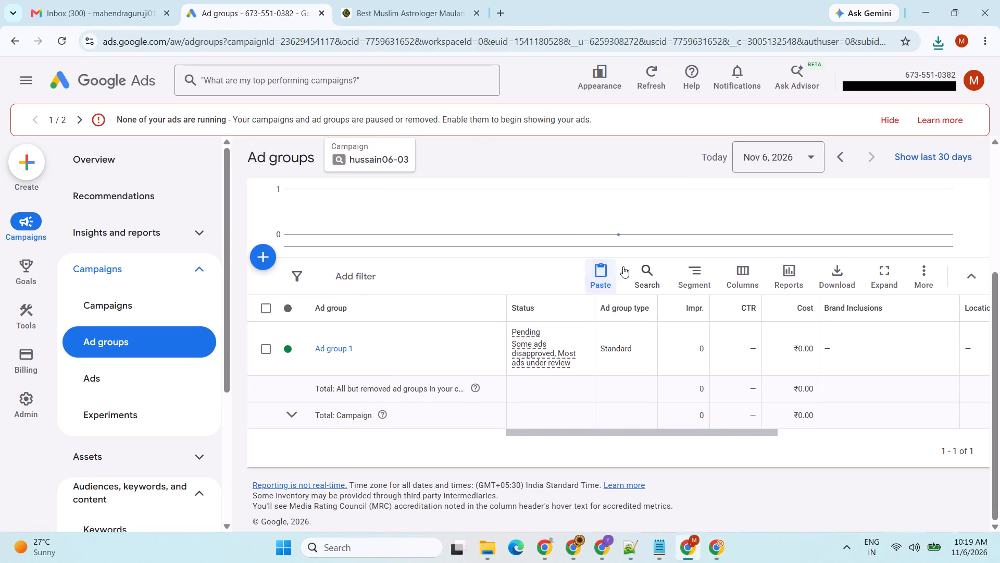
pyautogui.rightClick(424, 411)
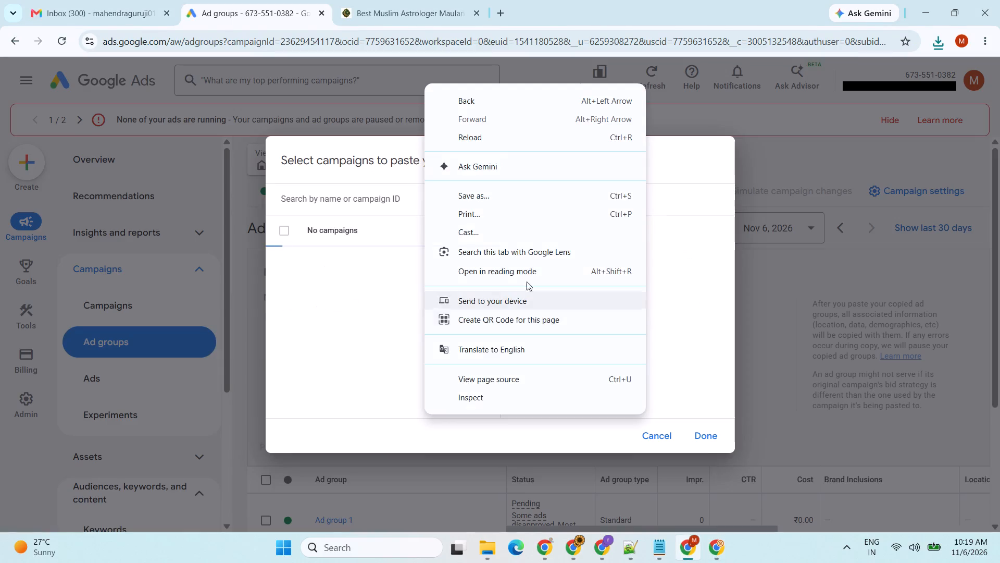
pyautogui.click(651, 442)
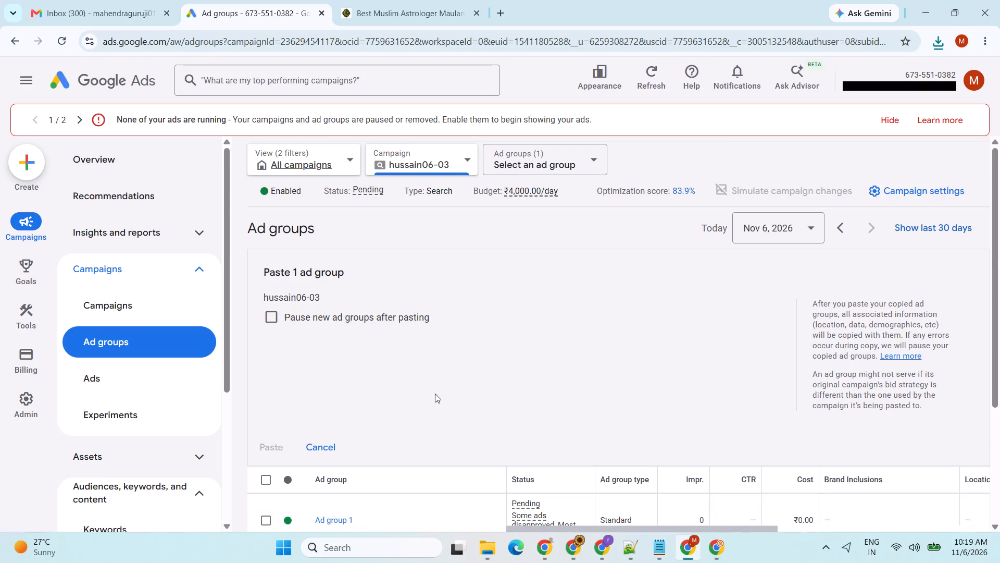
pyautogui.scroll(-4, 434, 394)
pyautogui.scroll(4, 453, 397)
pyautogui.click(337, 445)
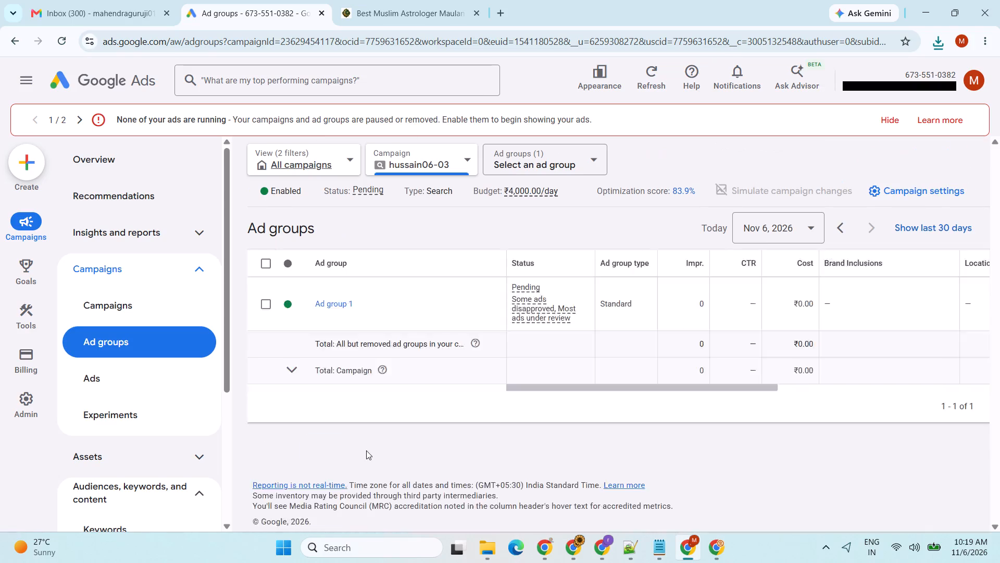
# Reload the ad groups page of the hussain06-03 campaign.
pyautogui.scroll(-3, 567, 265)
pyautogui.rightClick(454, 445)
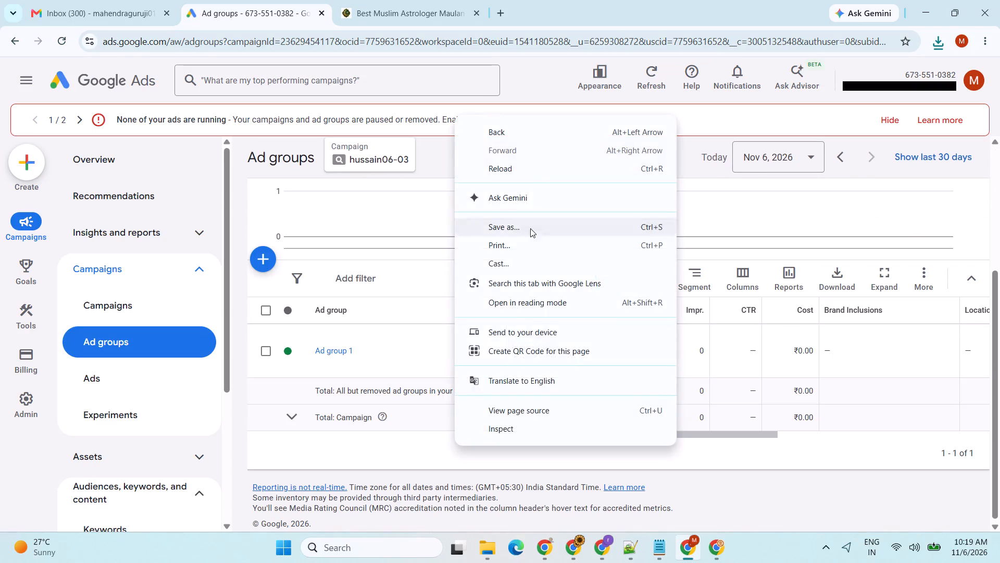
pyautogui.click(533, 161)
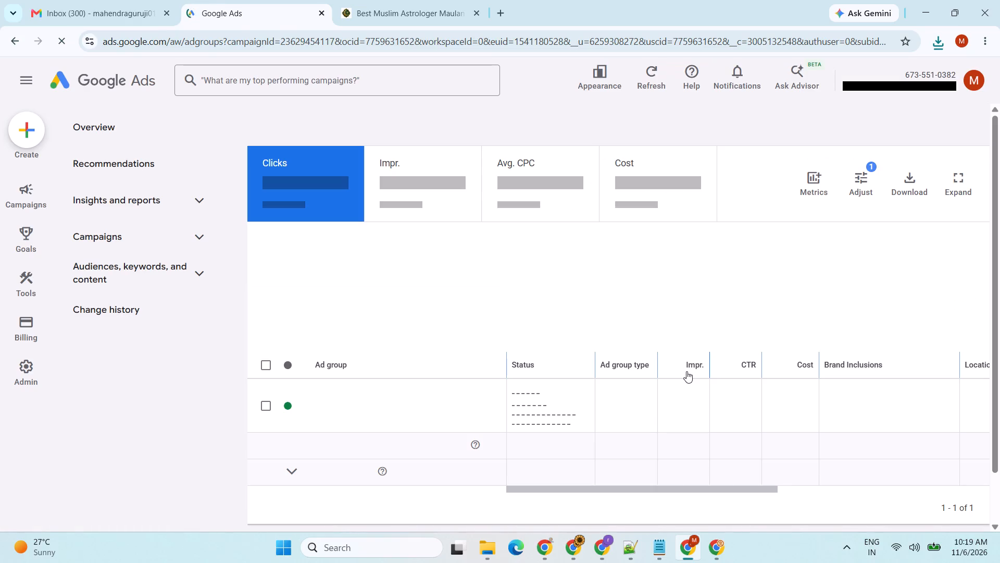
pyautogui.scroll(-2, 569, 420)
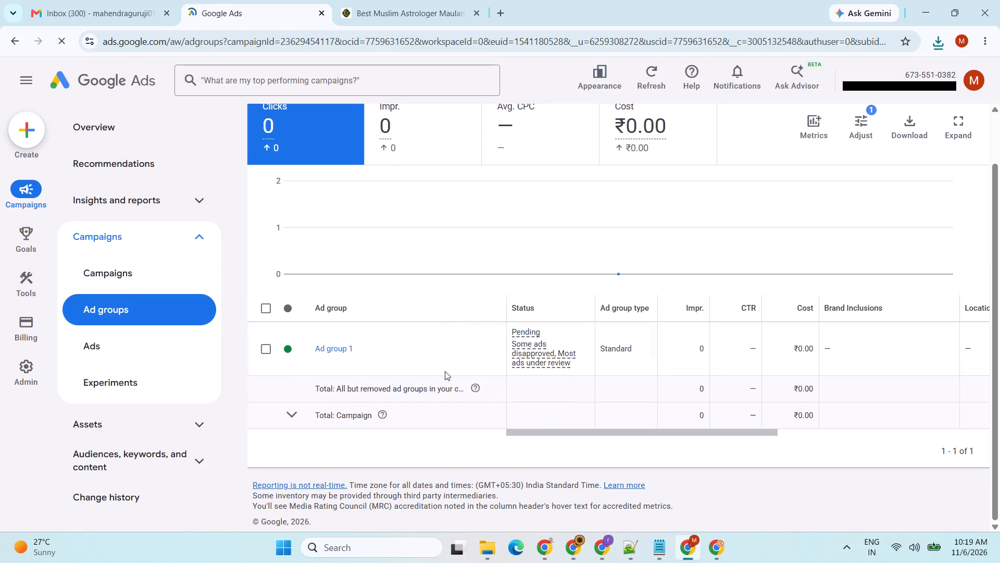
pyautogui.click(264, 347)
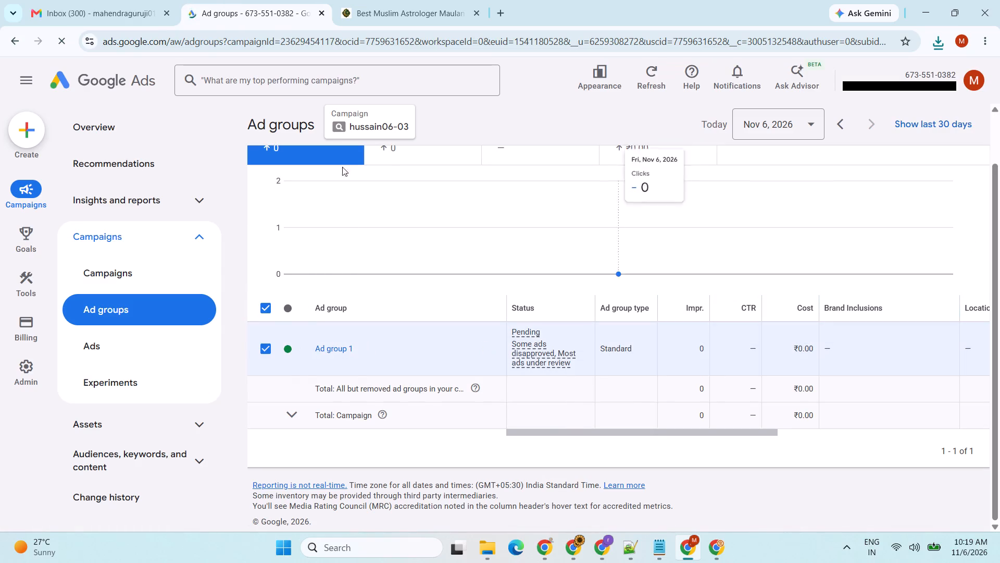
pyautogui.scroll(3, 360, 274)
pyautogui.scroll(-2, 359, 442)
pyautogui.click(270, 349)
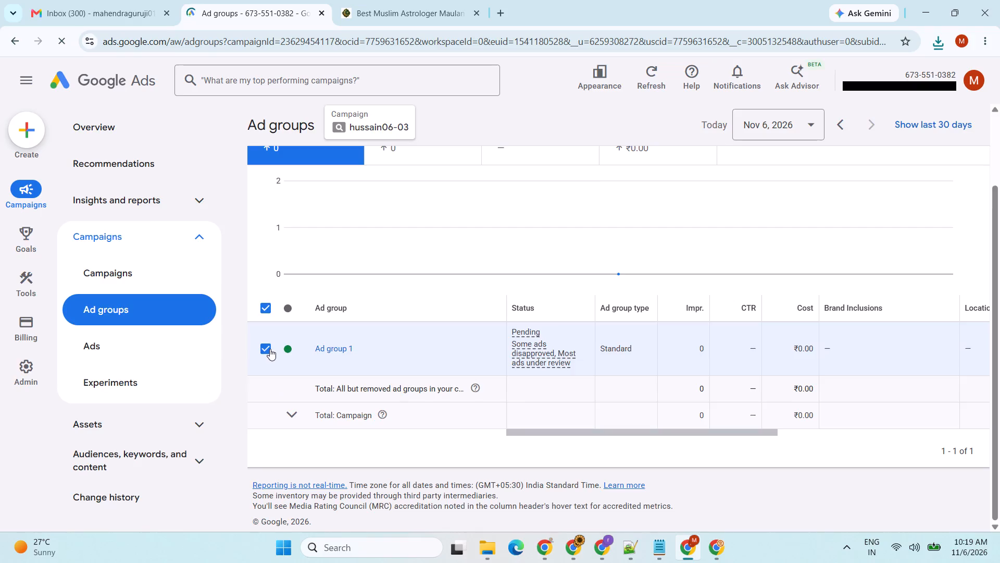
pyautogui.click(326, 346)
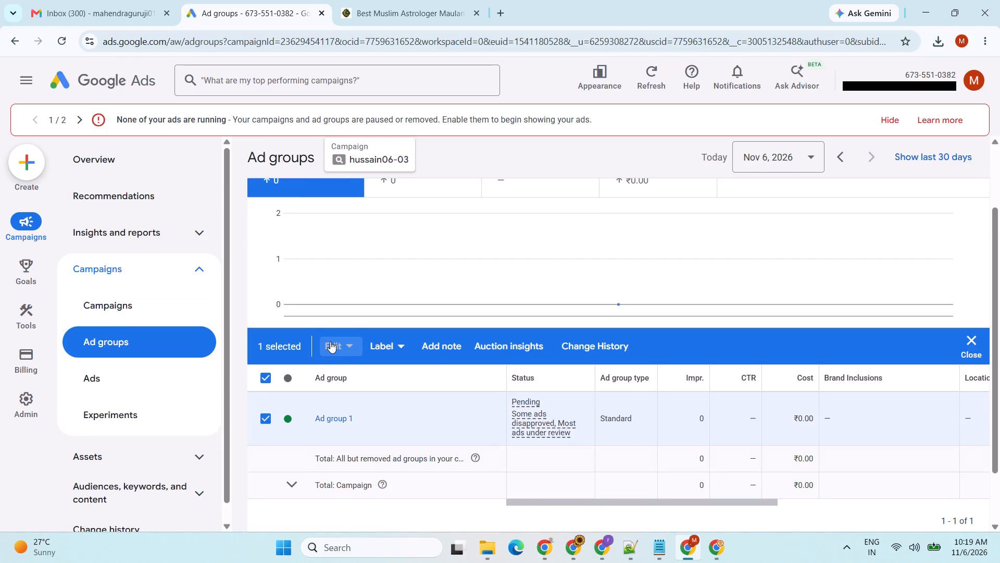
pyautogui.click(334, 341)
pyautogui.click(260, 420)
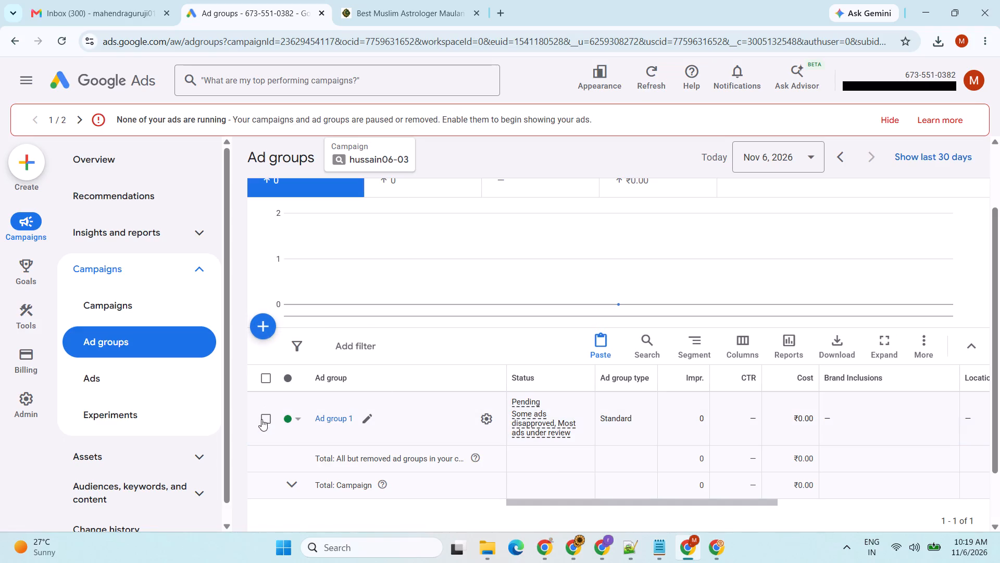
# Paste the copied ad group into the hussain06-03 campaign without pausing new ad groups after pasting.
pyautogui.click(587, 342)
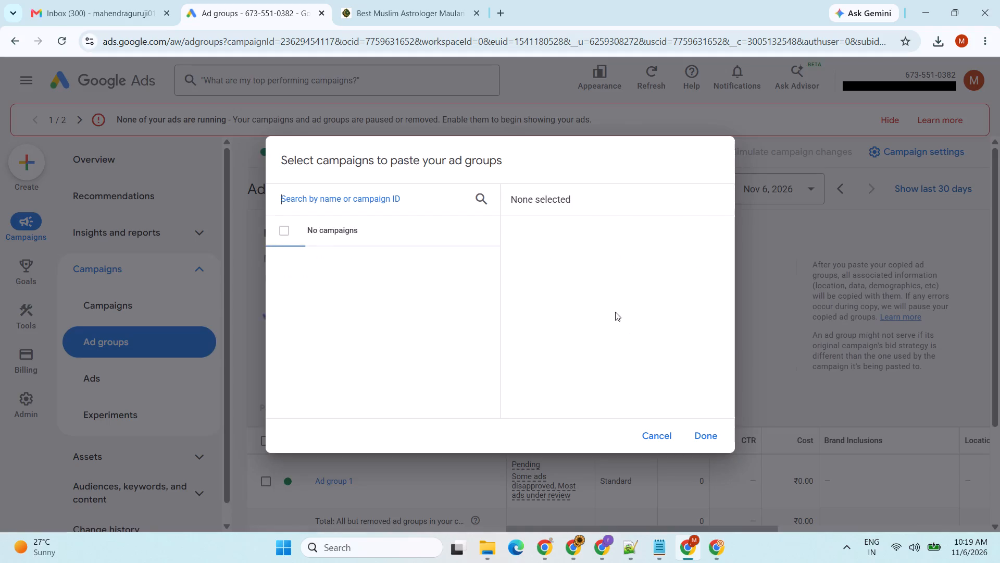
pyautogui.click(398, 258)
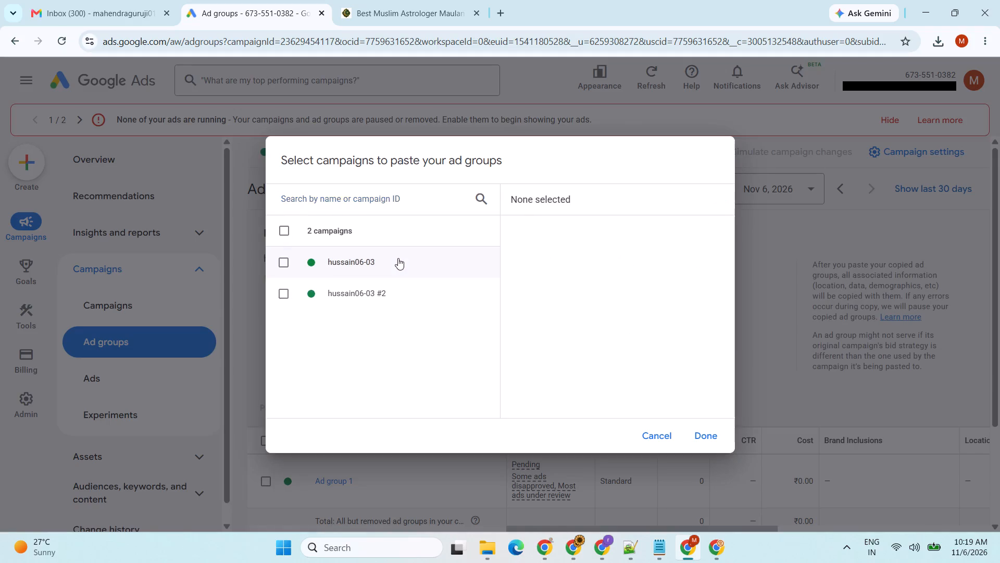
pyautogui.click(398, 258)
pyautogui.click(595, 231)
pyautogui.click(704, 433)
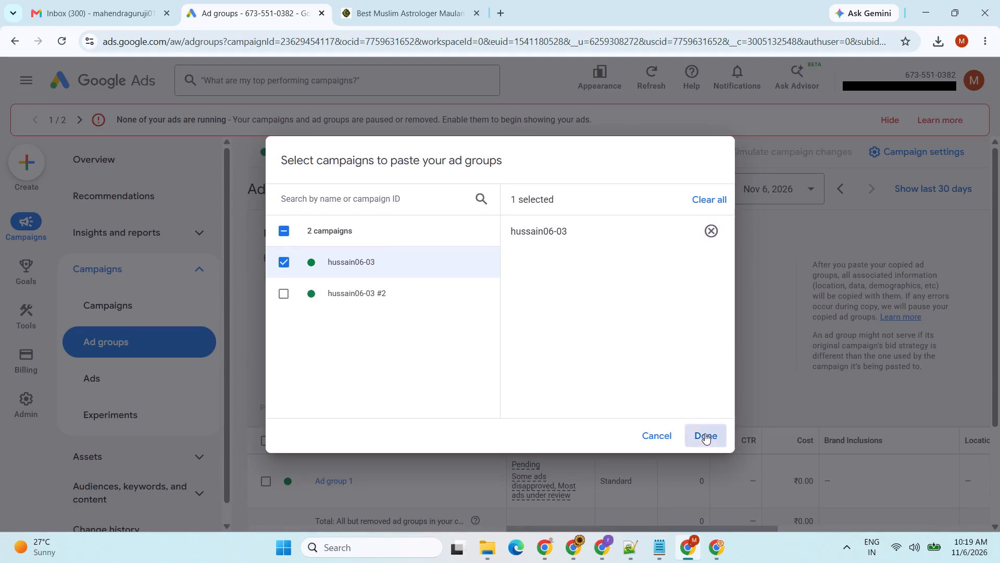
pyautogui.click(272, 412)
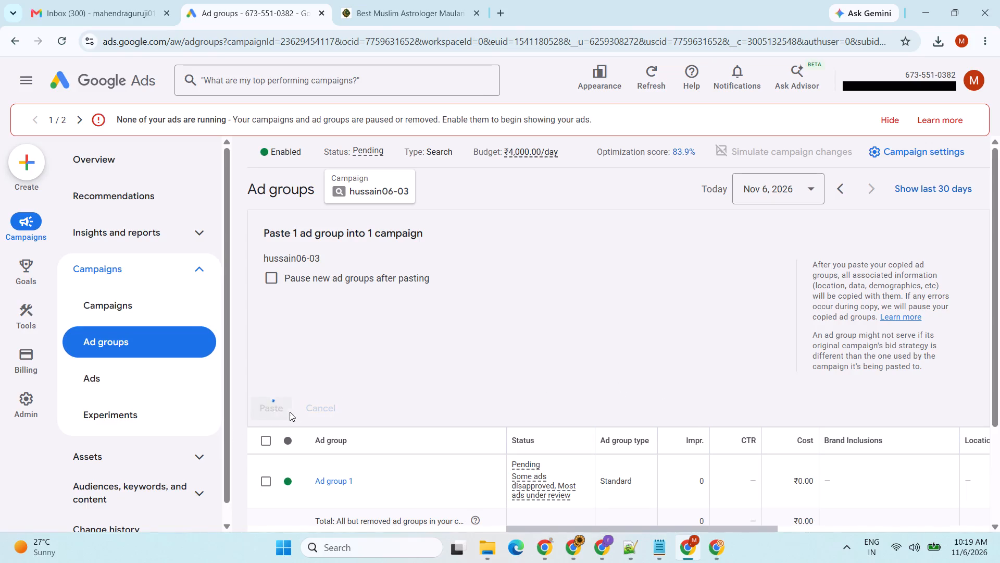
pyautogui.click(577, 344)
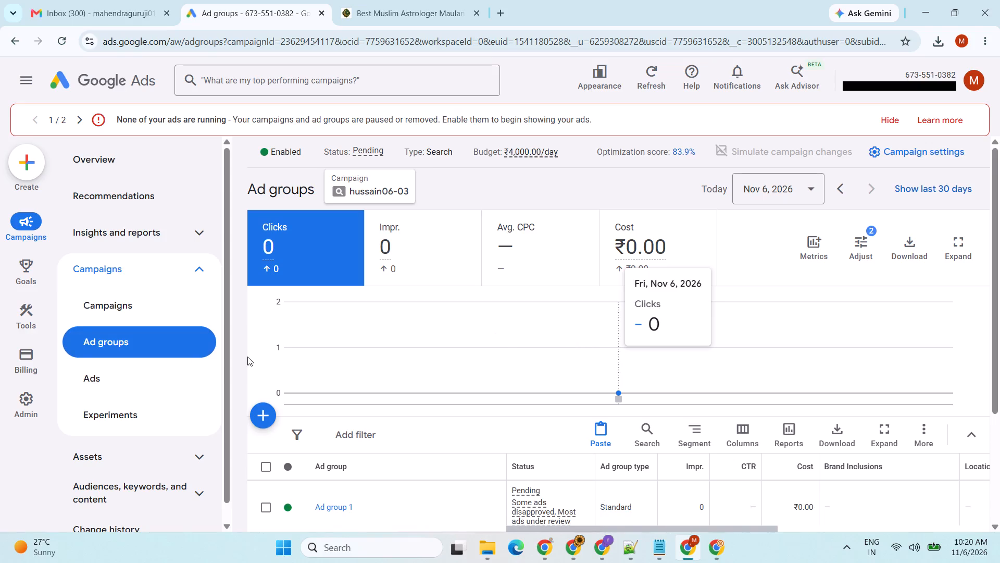
# Check the hussain06-03 ad group list for the pasted ad group and reload the page.
pyautogui.scroll(-3, 471, 366)
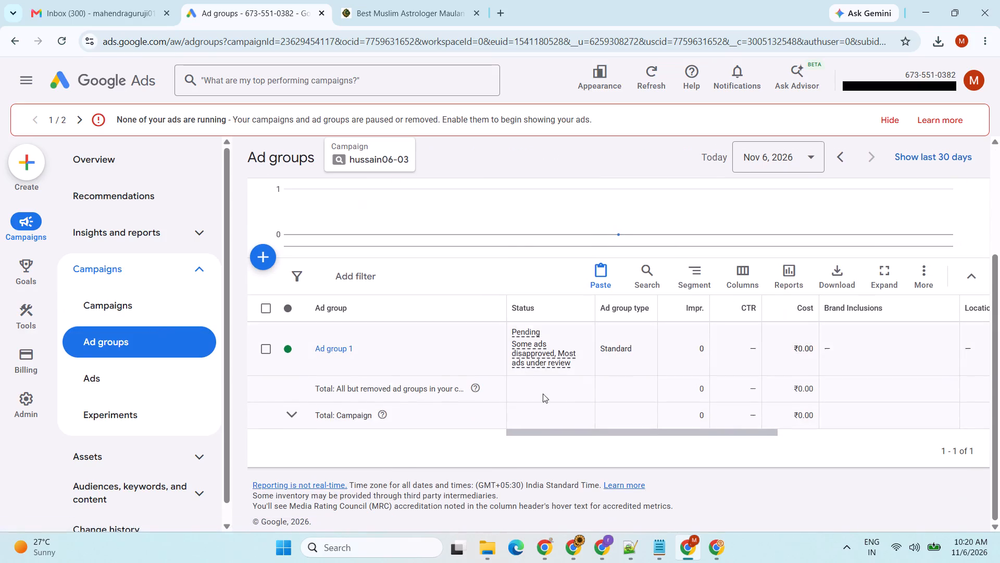
pyautogui.rightClick(410, 451)
pyautogui.click(497, 174)
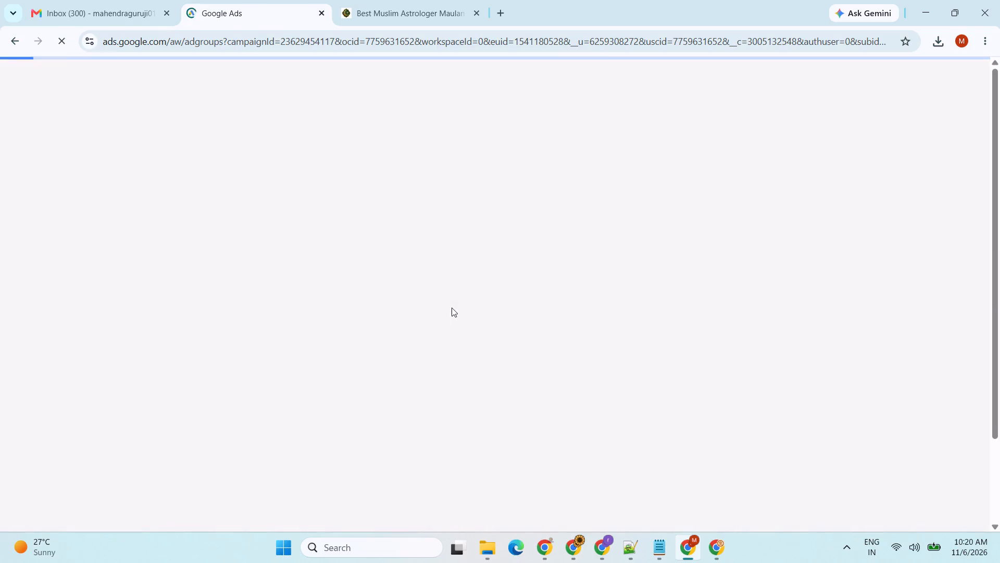
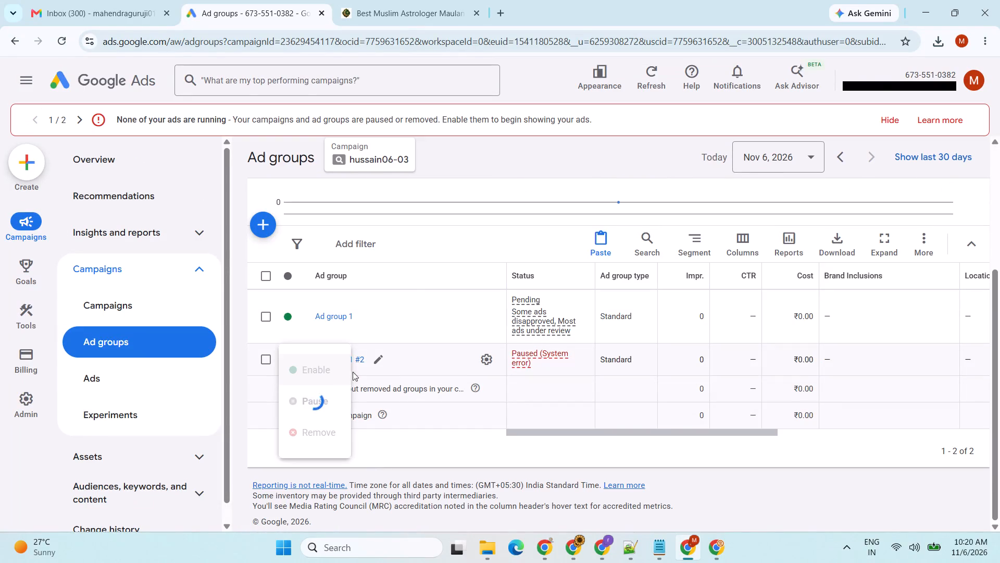
# Open Ad group 1 #2 and review the status of its ads.
pyautogui.click(346, 361)
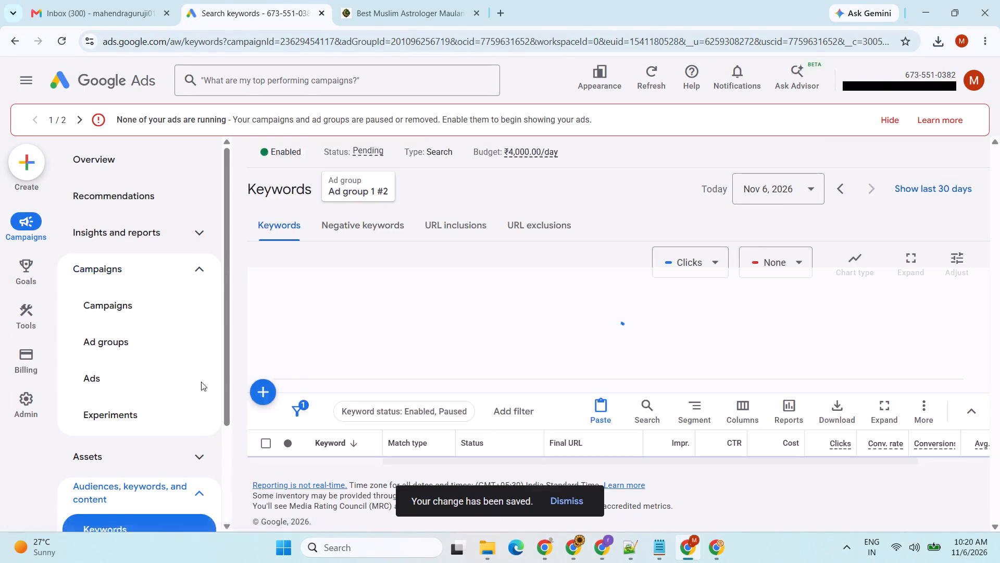
pyautogui.click(107, 384)
pyautogui.scroll(-2, 506, 357)
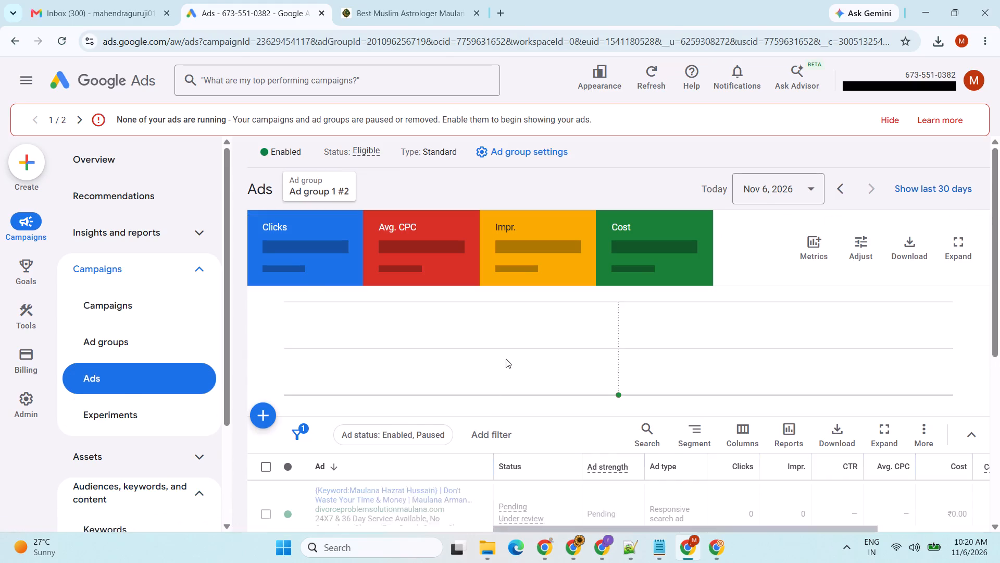
pyautogui.scroll(-5, 506, 359)
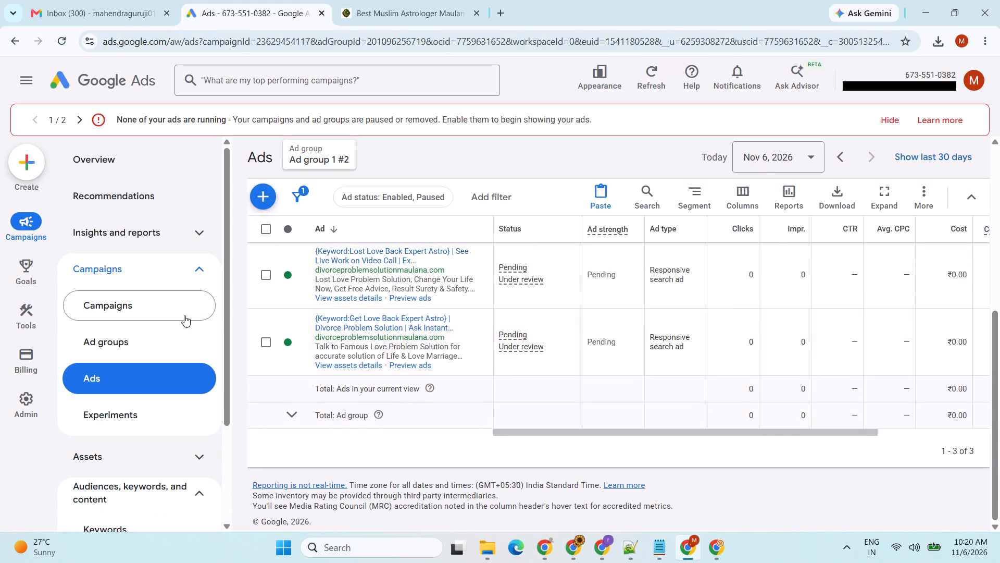
# Return to the hussain06-03 campaign's ad groups and permanently remove the original Ad group 1.
pyautogui.click(151, 308)
pyautogui.scroll(-5, 390, 337)
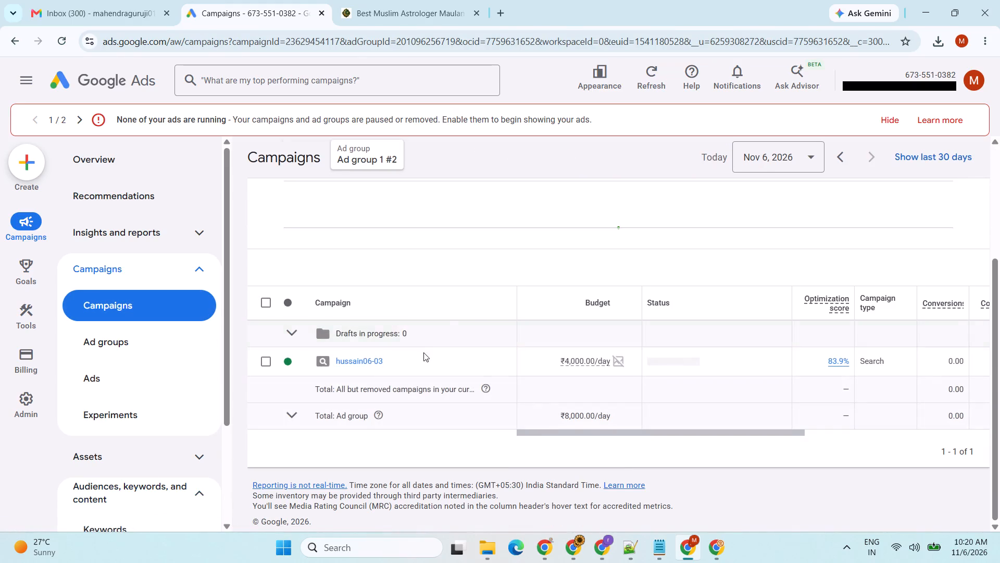
pyautogui.click(355, 372)
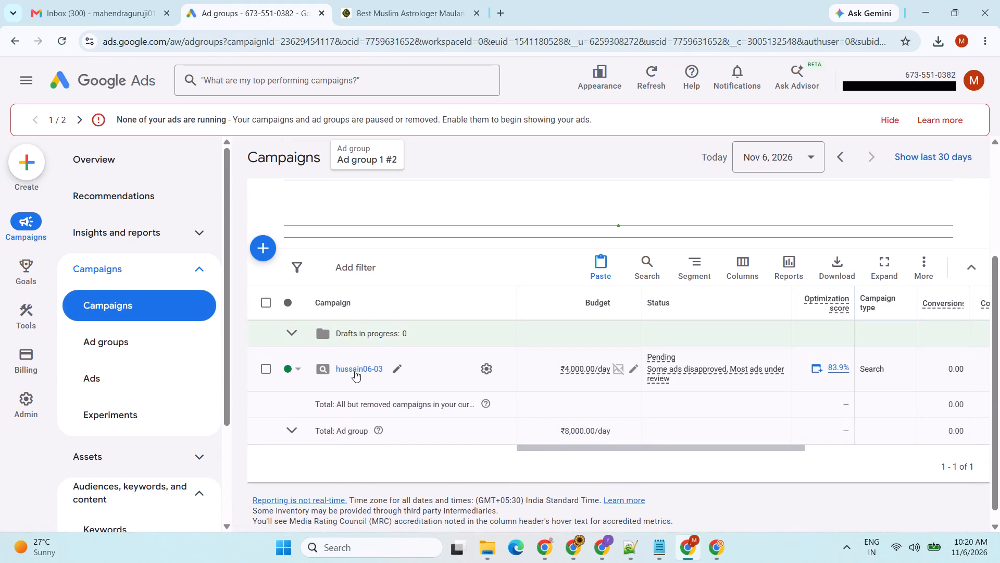
pyautogui.scroll(-3, 464, 338)
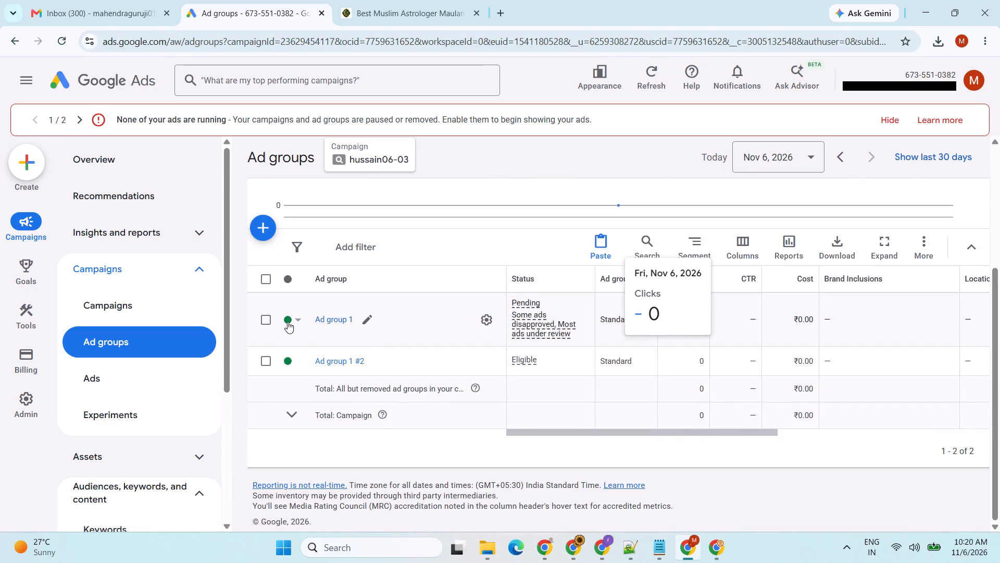
pyautogui.click(287, 322)
pyautogui.click(502, 442)
pyautogui.click(294, 322)
pyautogui.click(321, 382)
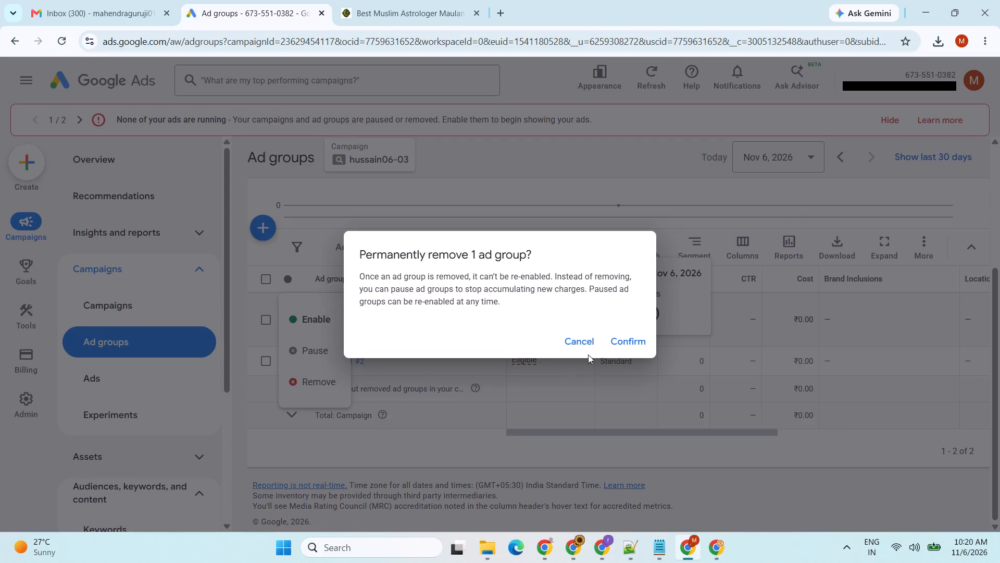
pyautogui.click(639, 340)
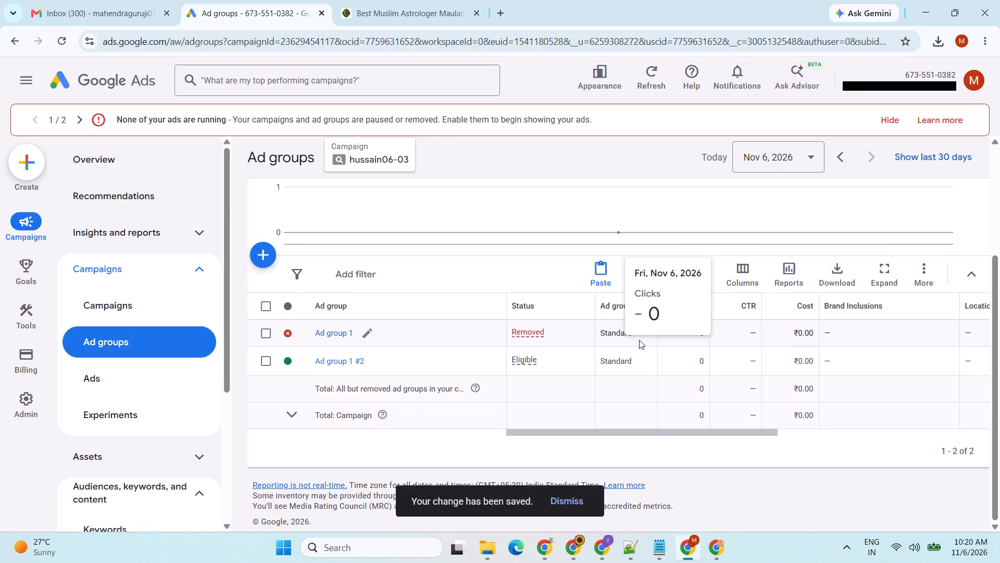
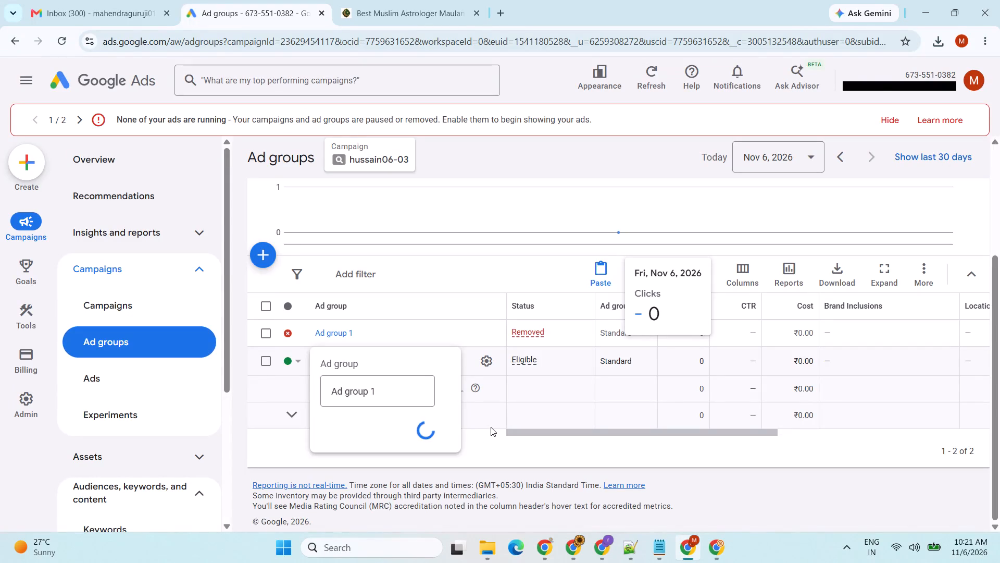
# Open the campaign-level view of hussain06-03 and review the campaign's status.
pyautogui.click(120, 84)
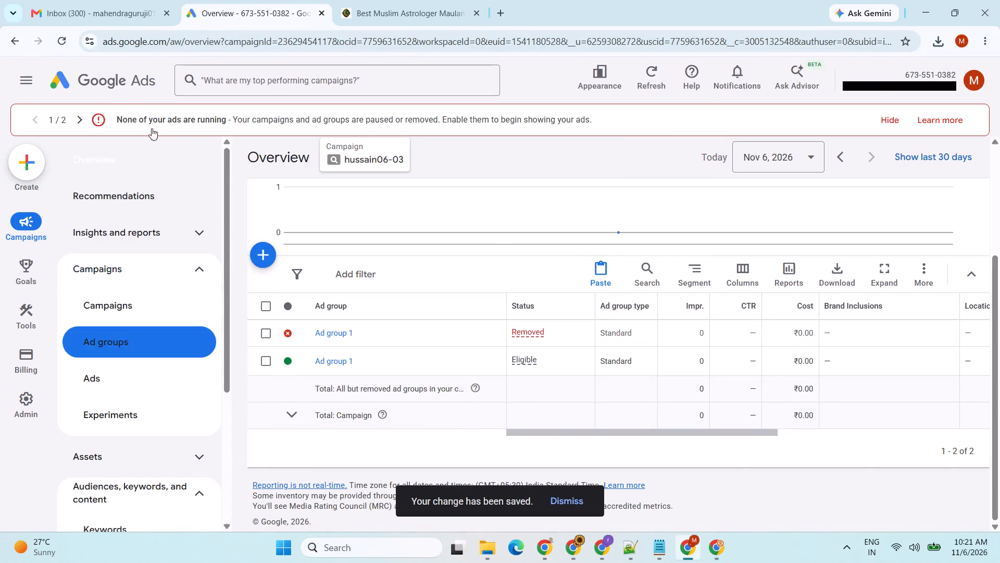
pyautogui.click(165, 303)
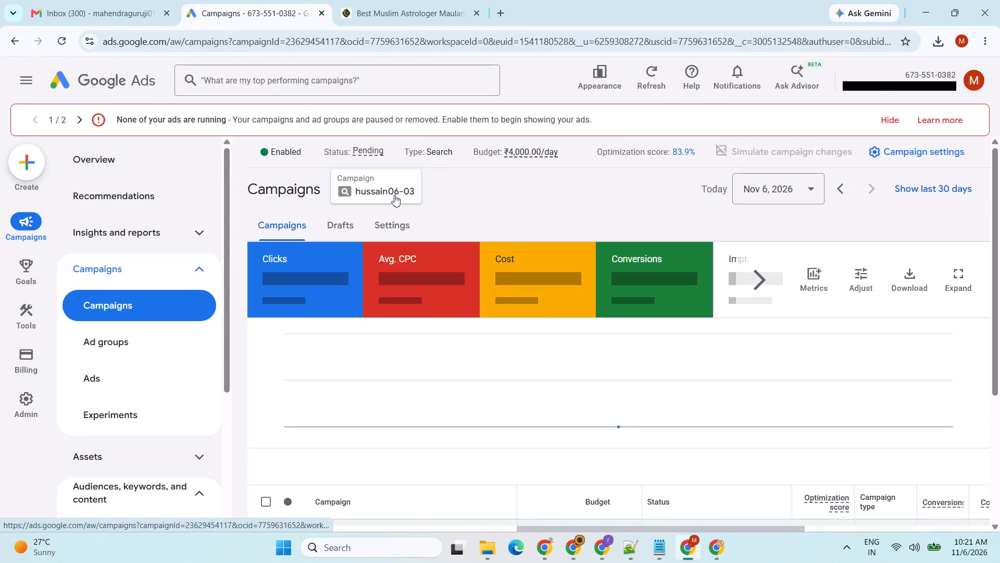
pyautogui.click(395, 192)
pyautogui.scroll(-3, 631, 277)
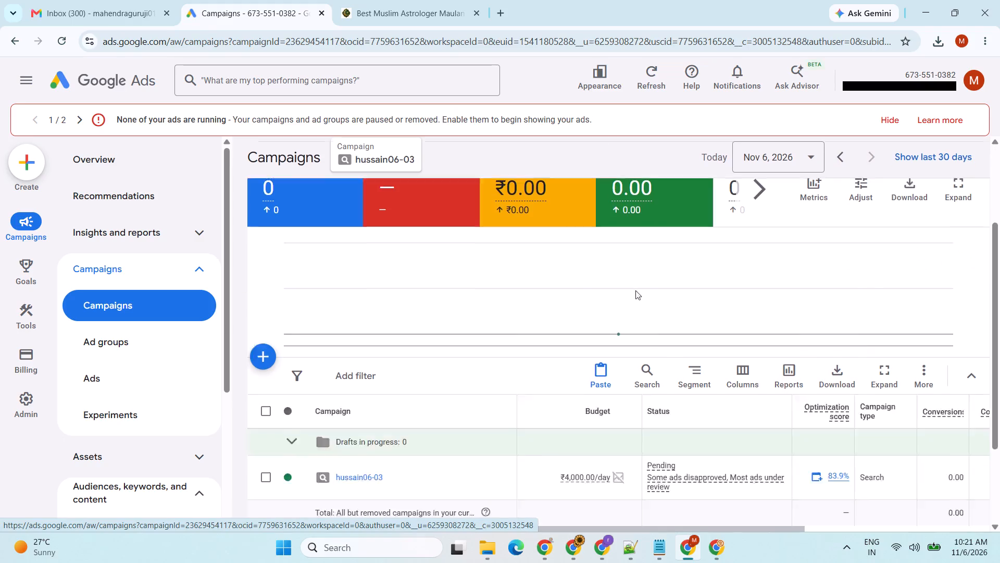
pyautogui.scroll(-2, 635, 290)
pyautogui.scroll(2, 437, 189)
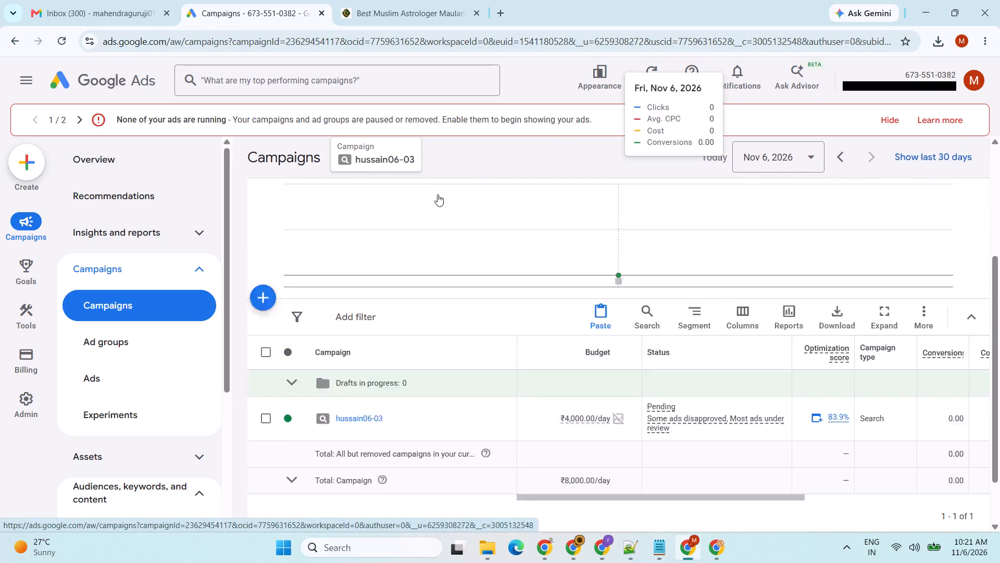
pyautogui.scroll(4, 438, 194)
# Show all campaigns in the account and permanently remove the hussain06-03 #2 campaign.
pyautogui.click(420, 161)
pyautogui.click(127, 315)
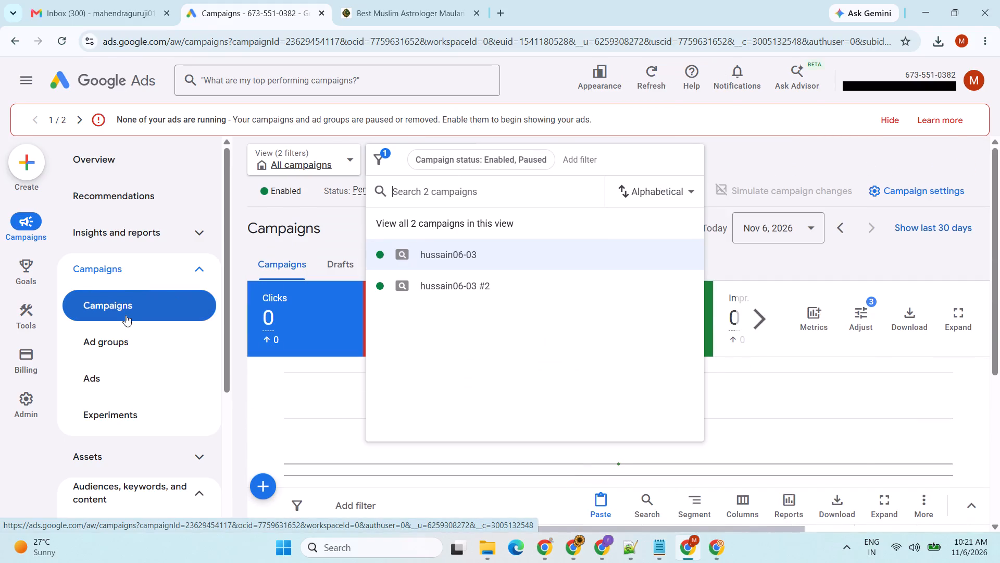
pyautogui.scroll(-5, 383, 292)
pyautogui.scroll(5, 429, 280)
pyautogui.click(439, 157)
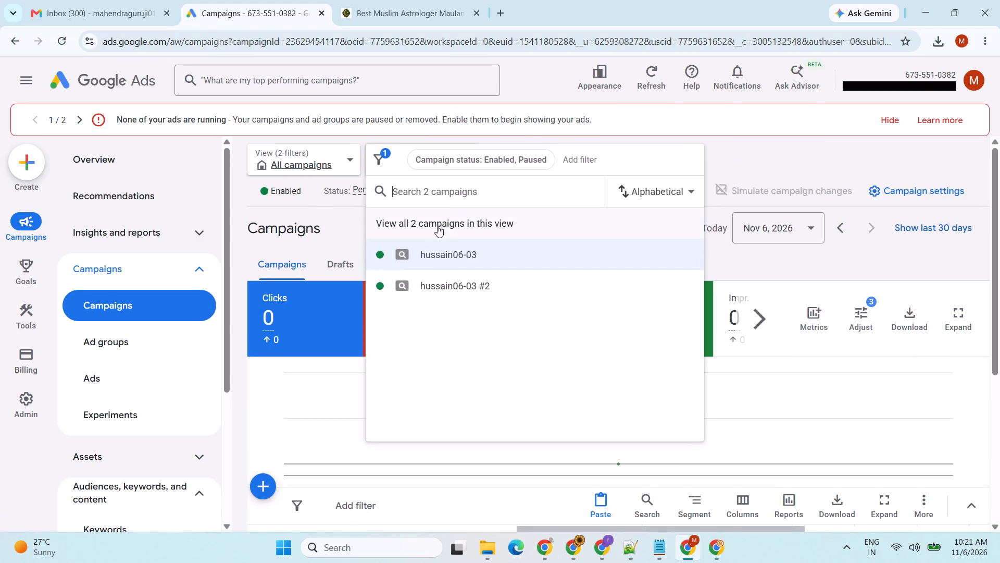
pyautogui.click(433, 225)
pyautogui.scroll(-4, 455, 248)
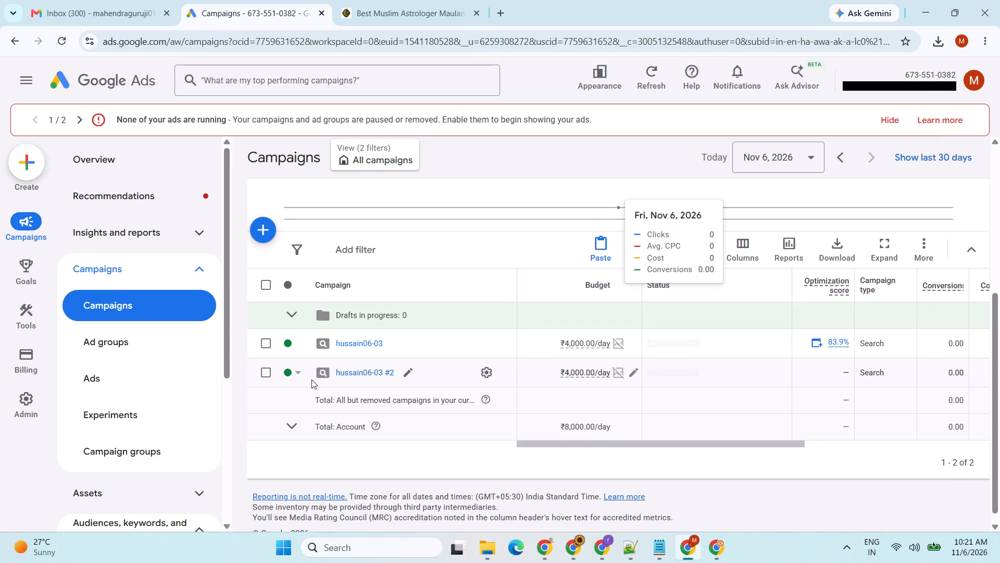
pyautogui.click(294, 391)
pyautogui.click(326, 463)
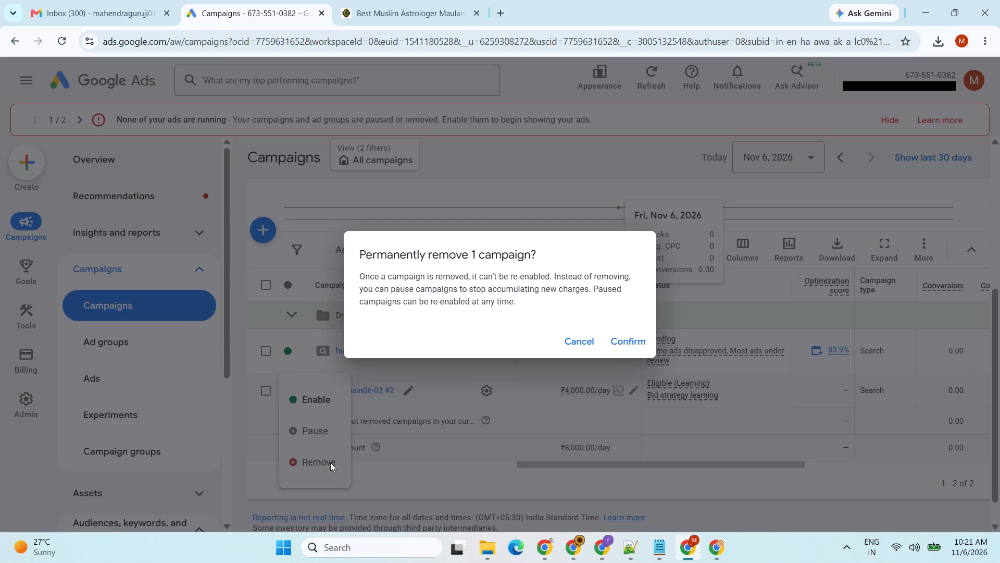
pyautogui.click(631, 347)
pyautogui.click(632, 345)
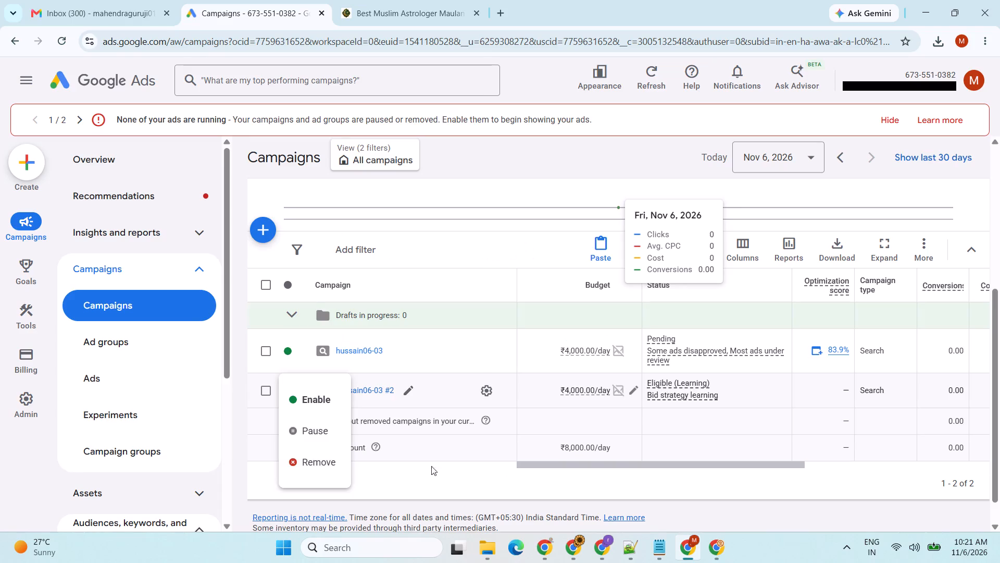
pyautogui.click(328, 463)
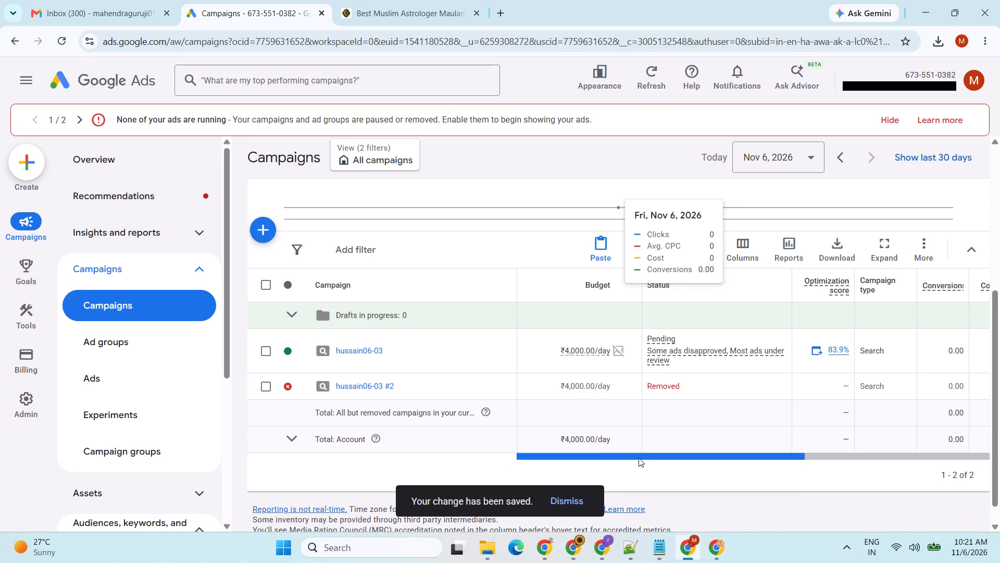
# Open the hussain06-03 campaign and review the status of its ads.
pyautogui.moveTo(639, 458); pyautogui.dragTo(845, 456)
pyautogui.click(354, 350)
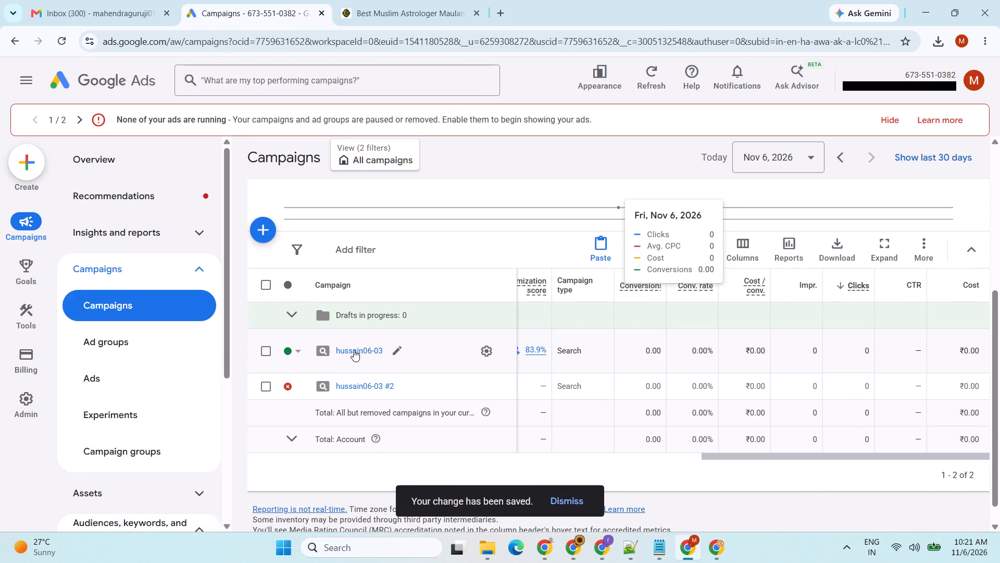
pyautogui.click(130, 386)
pyautogui.scroll(-3, 556, 357)
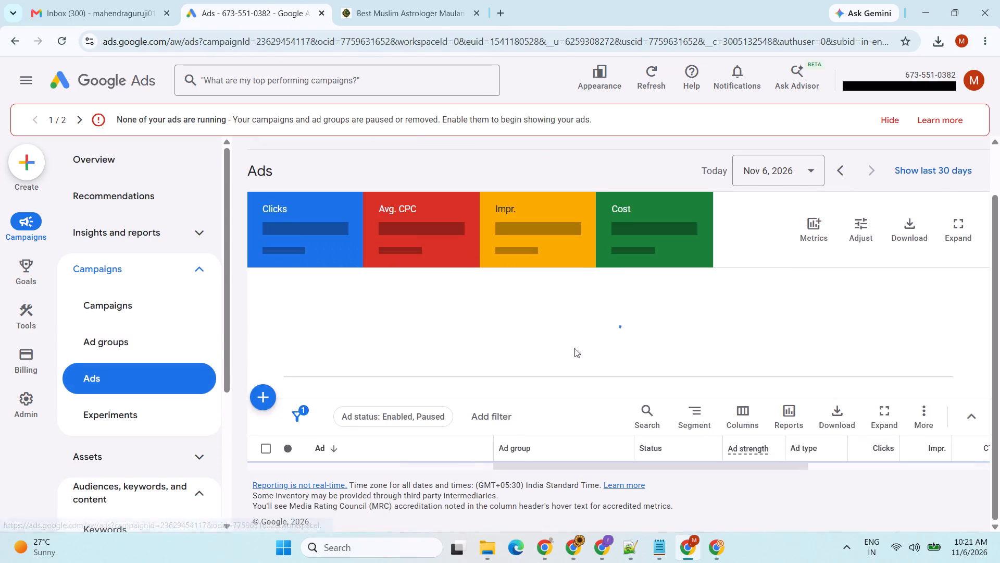
pyautogui.scroll(-7, 574, 348)
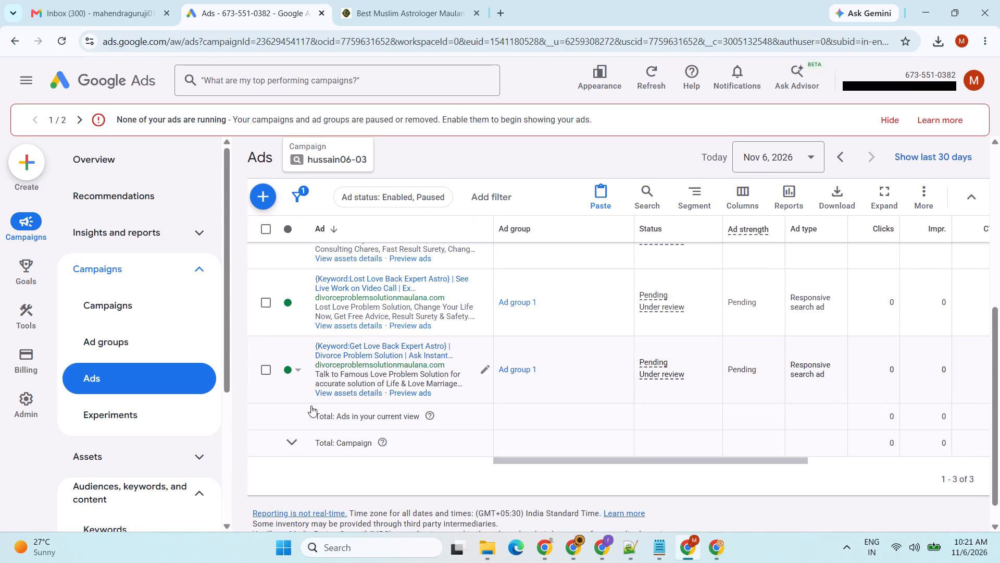
pyautogui.scroll(-2, 206, 439)
# View the hussain06-03 campaign's keywords and their review status.
pyautogui.click(116, 402)
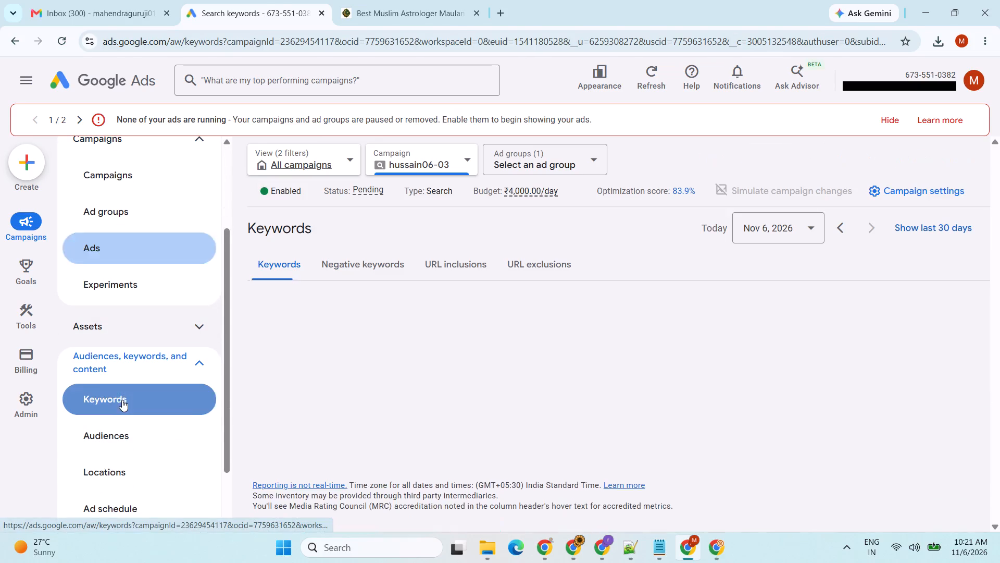
pyautogui.scroll(-3, 503, 353)
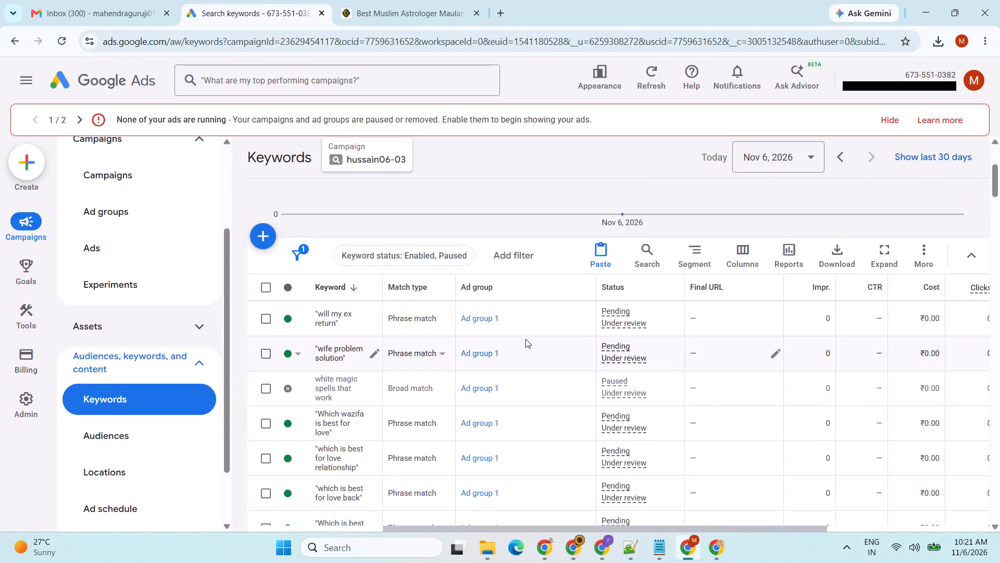
pyautogui.scroll(-1, 442, 326)
pyautogui.scroll(5, 446, 328)
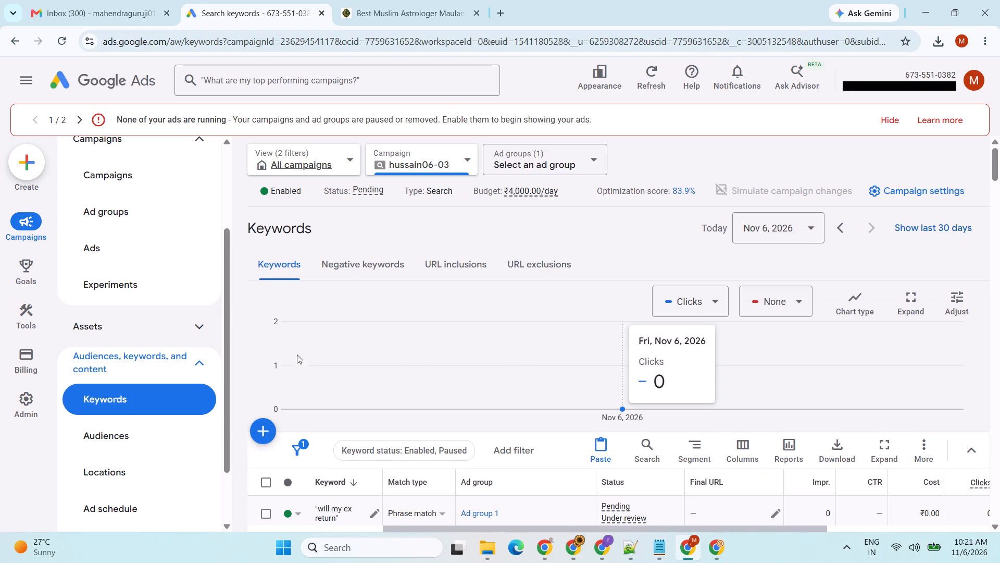
# Go back to the hussain06-03 campaign's ads and highlight the page heading.
pyautogui.click(136, 243)
pyautogui.moveTo(292, 231); pyautogui.dragTo(242, 229)
pyautogui.click(256, 229)
pyautogui.moveTo(252, 228); pyautogui.dragTo(301, 228)
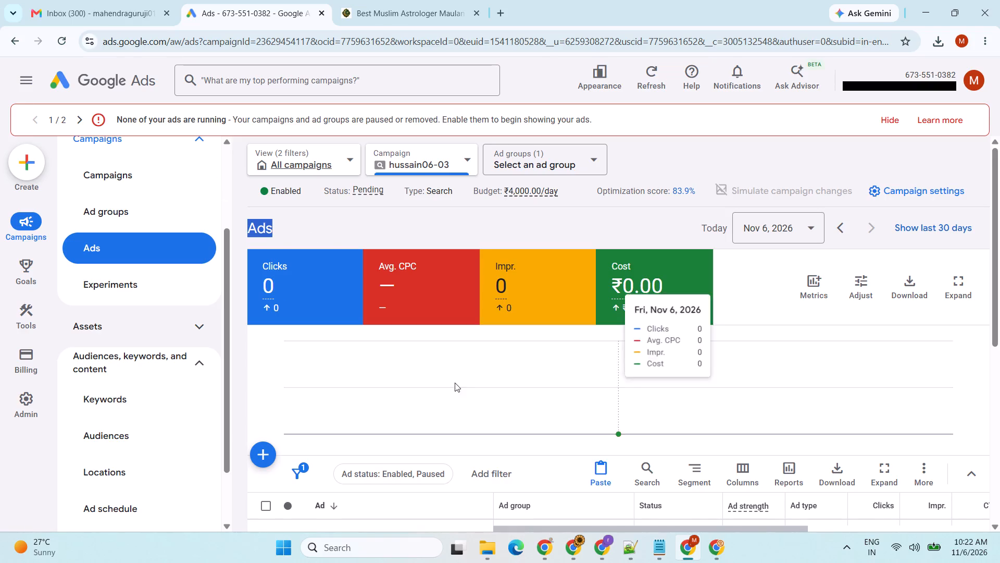
# Switch to Notepad, view the ad text and the Adword keyword list, and return to Google Ads.
pyautogui.click(659, 555)
pyautogui.click(52, 0)
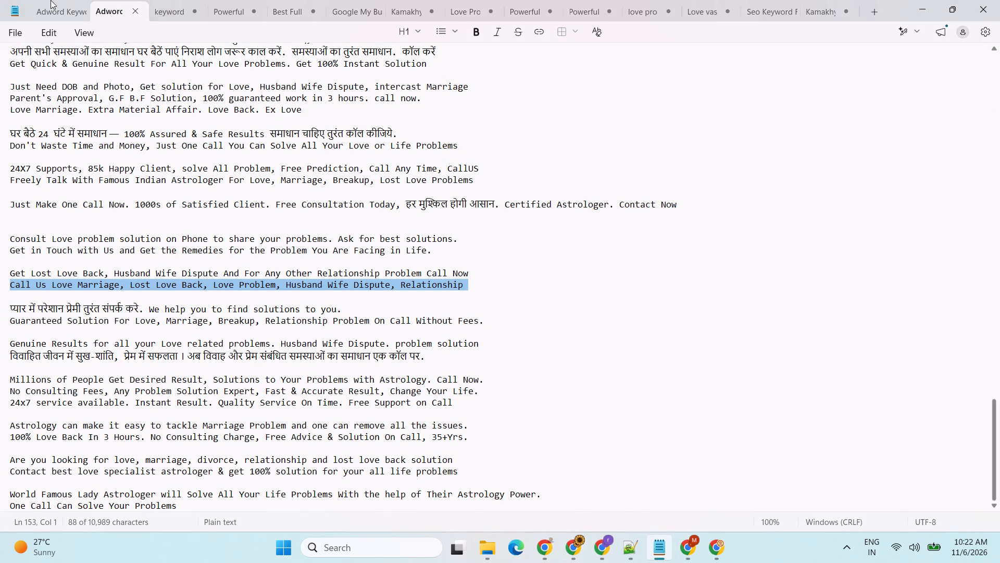
pyautogui.click(57, 8)
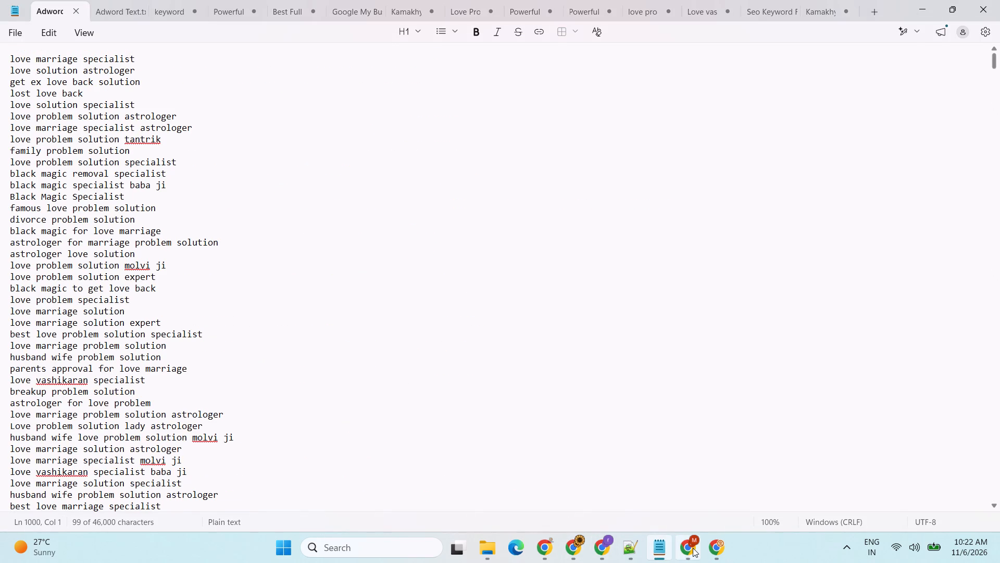
pyautogui.click(693, 548)
# Reopen the hussain06-03 campaign's keywords and examine the first entries, their match types and statuses.
pyautogui.scroll(-5, 400, 368)
pyautogui.scroll(-3, 87, 394)
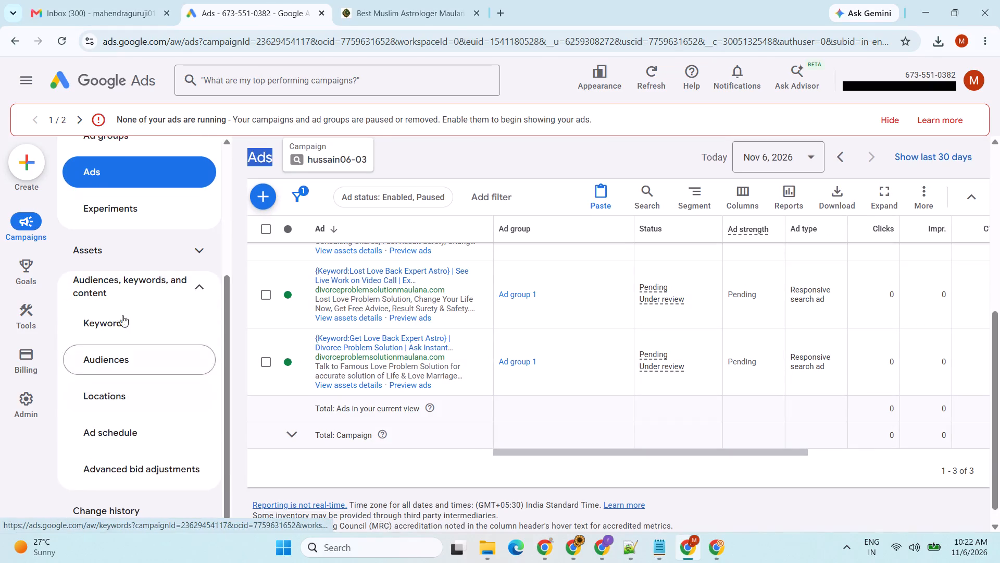
pyautogui.click(122, 311)
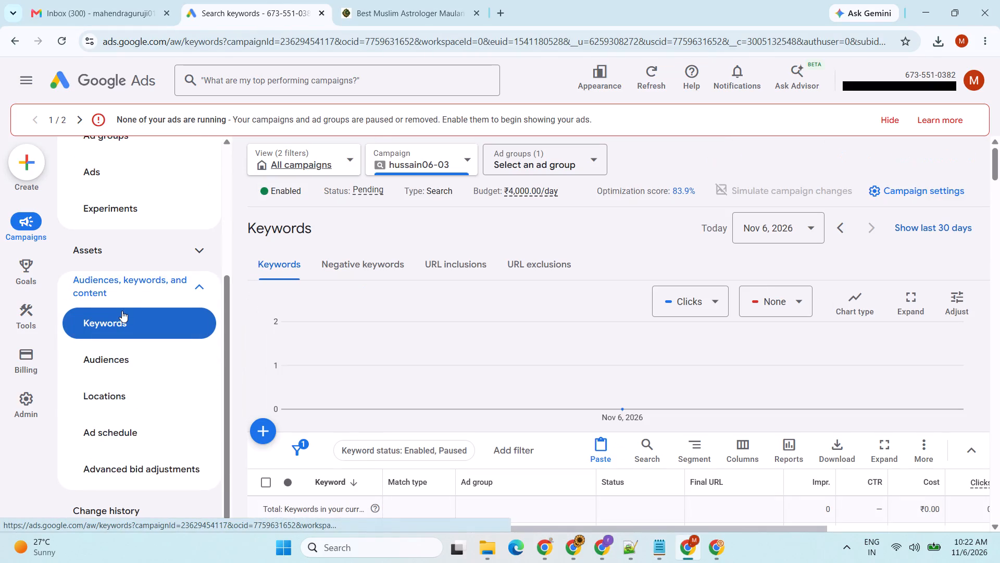
pyautogui.scroll(-3, 281, 316)
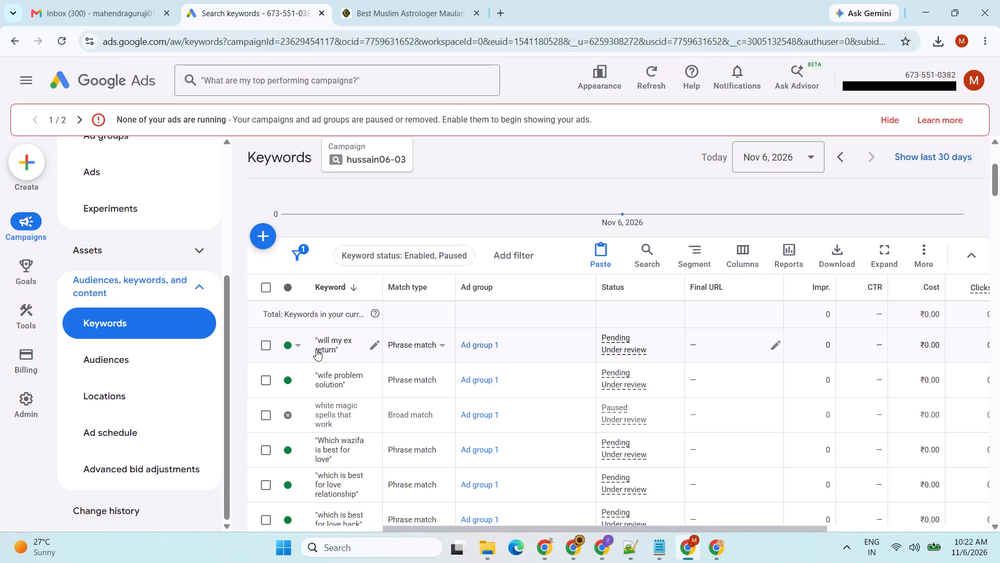
pyautogui.moveTo(315, 335); pyautogui.dragTo(361, 351)
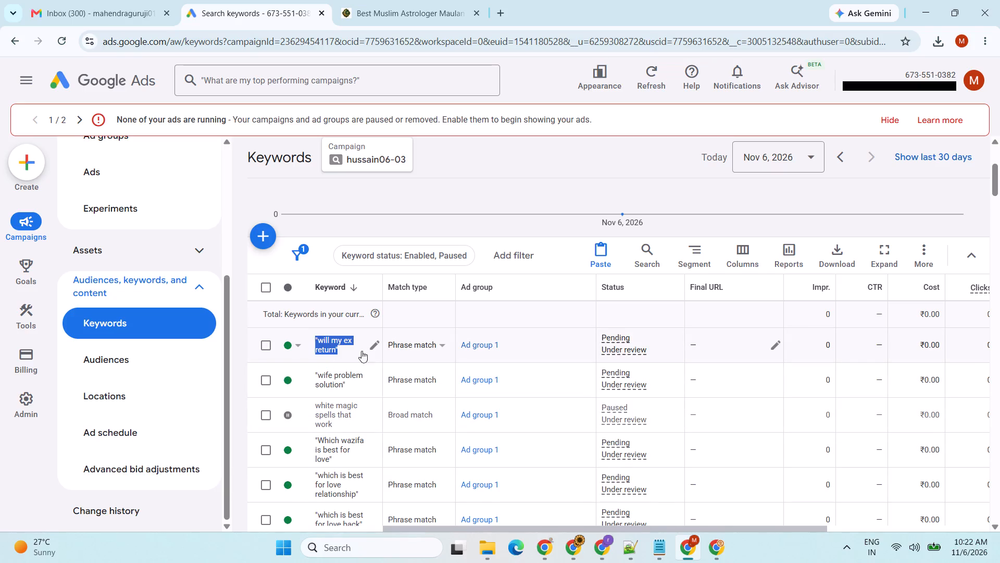
pyautogui.moveTo(361, 351); pyautogui.dragTo(377, 365)
pyautogui.click(588, 353)
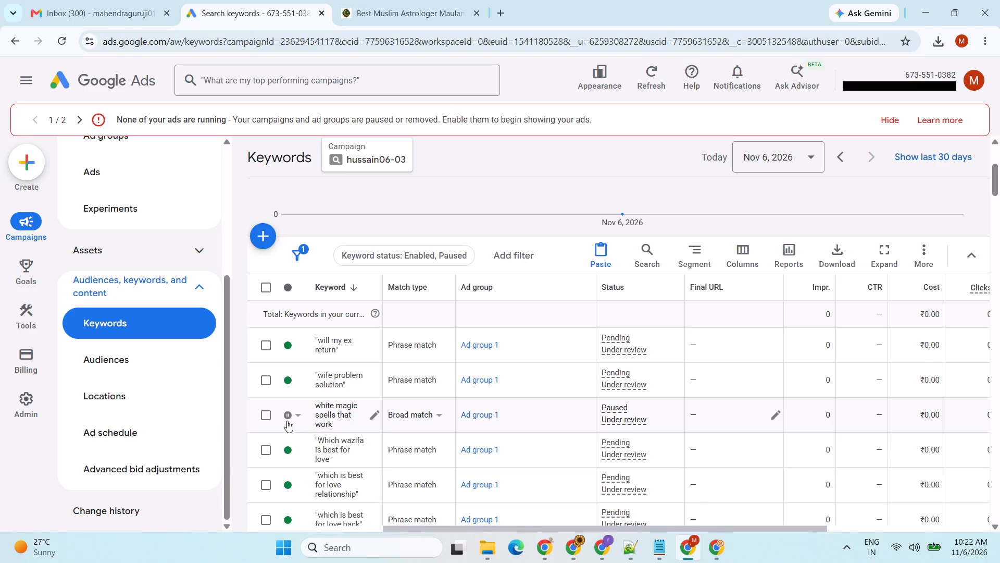
pyautogui.scroll(-3, 296, 397)
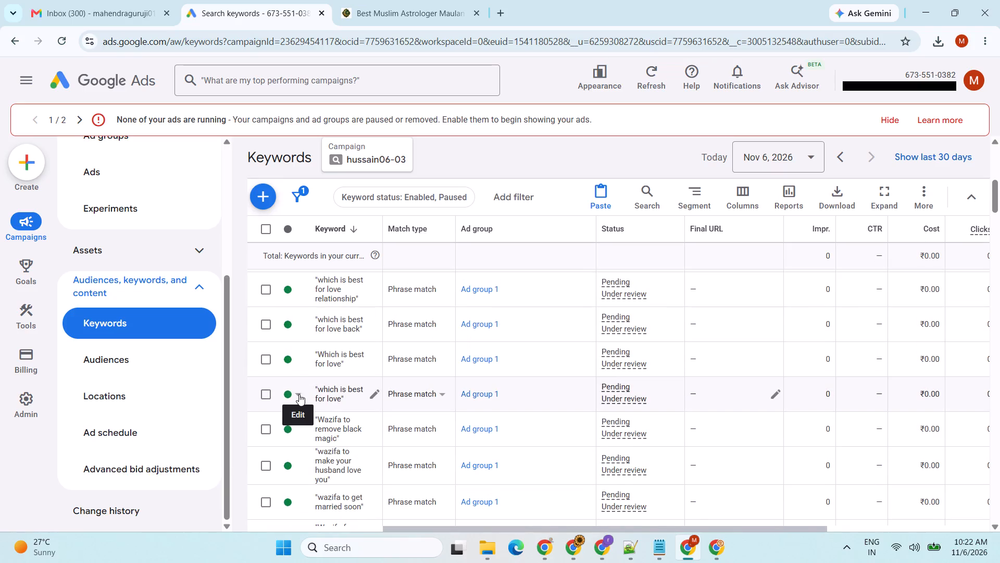
pyautogui.scroll(5, 307, 364)
pyautogui.click(268, 471)
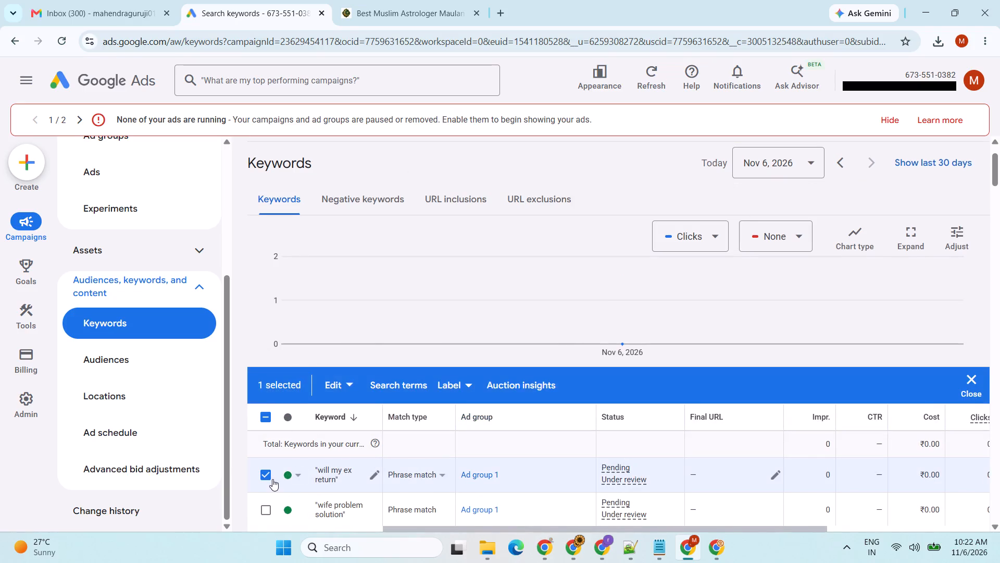
pyautogui.click(272, 479)
# Set the keywords table to show 500 rows per page.
pyautogui.scroll(-9, 446, 413)
pyautogui.scroll(-8, 669, 393)
pyautogui.scroll(-7, 712, 382)
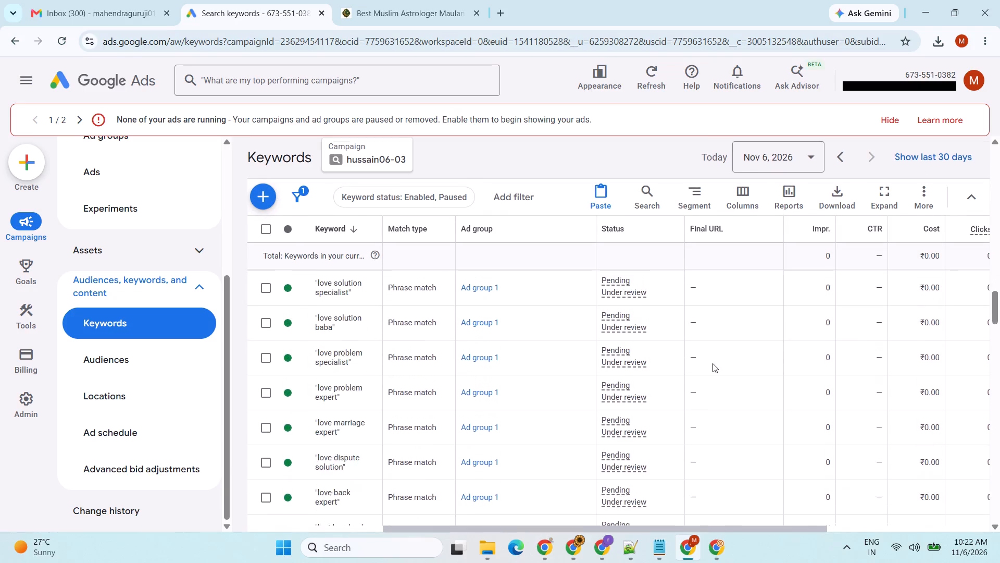
pyautogui.scroll(-20, 712, 363)
pyautogui.scroll(-8, 712, 363)
pyautogui.scroll(-3, 749, 390)
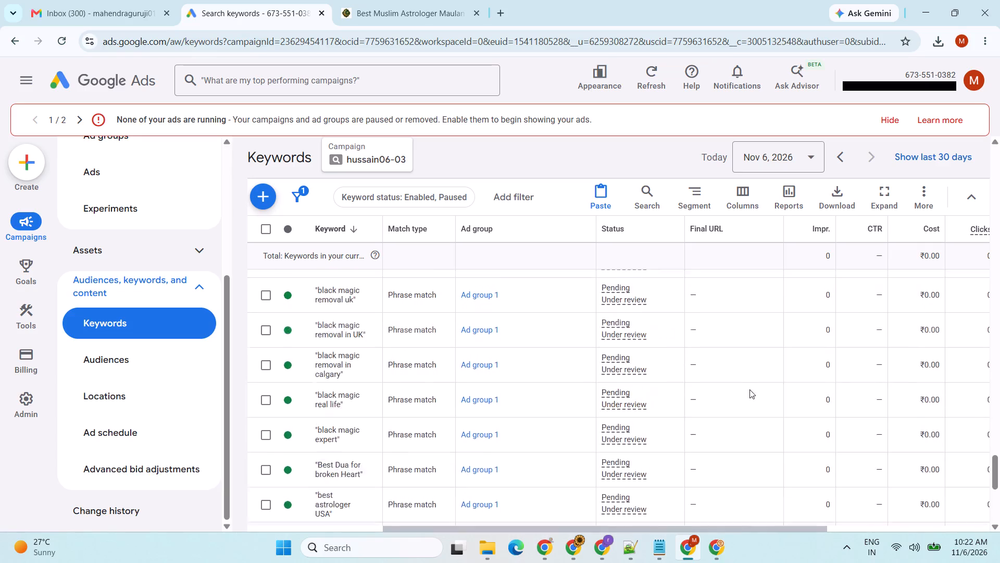
pyautogui.scroll(-9, 749, 389)
pyautogui.click(763, 464)
pyautogui.click(765, 457)
pyautogui.click(763, 443)
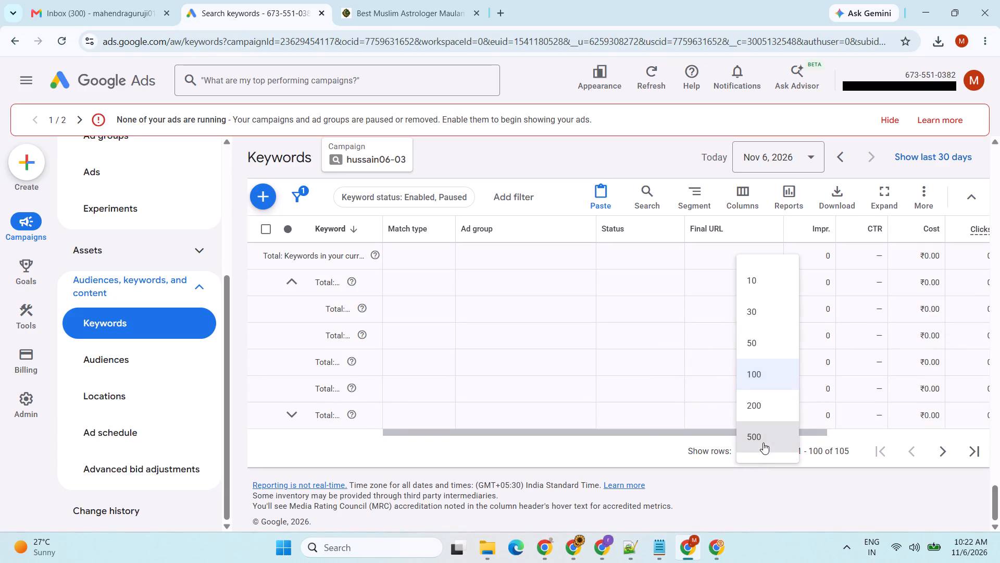
# Look through the full keyword list from its end back to the beginning, checking keywords and statuses.
pyautogui.scroll(4, 440, 366)
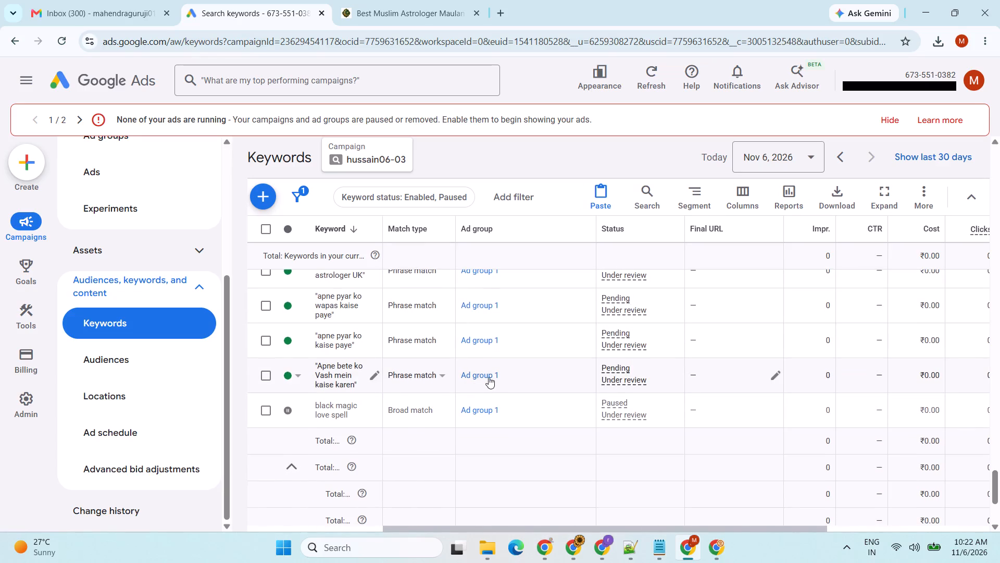
pyautogui.scroll(8, 337, 370)
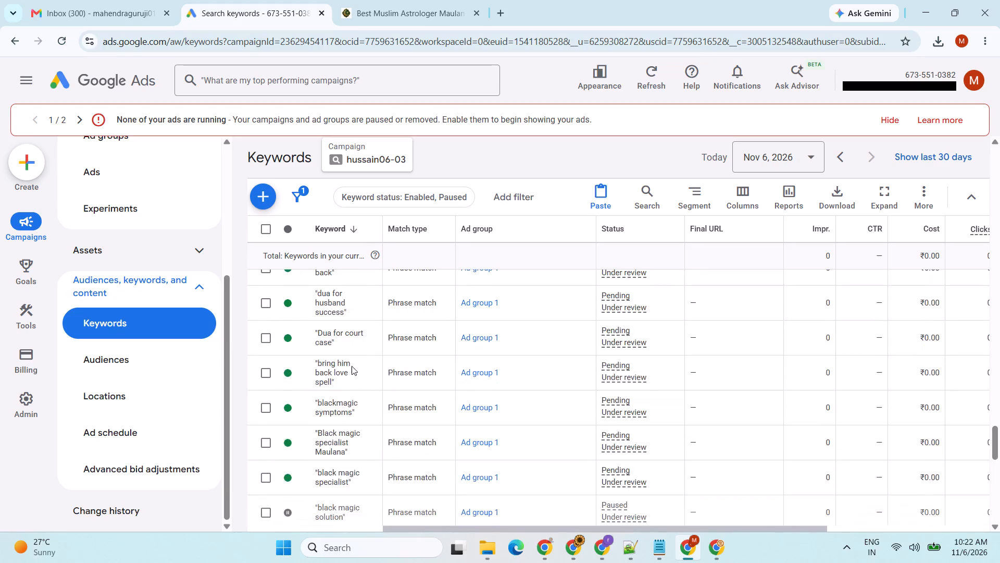
pyautogui.scroll(20, 352, 366)
pyautogui.scroll(-1, 352, 366)
pyautogui.scroll(14, 352, 366)
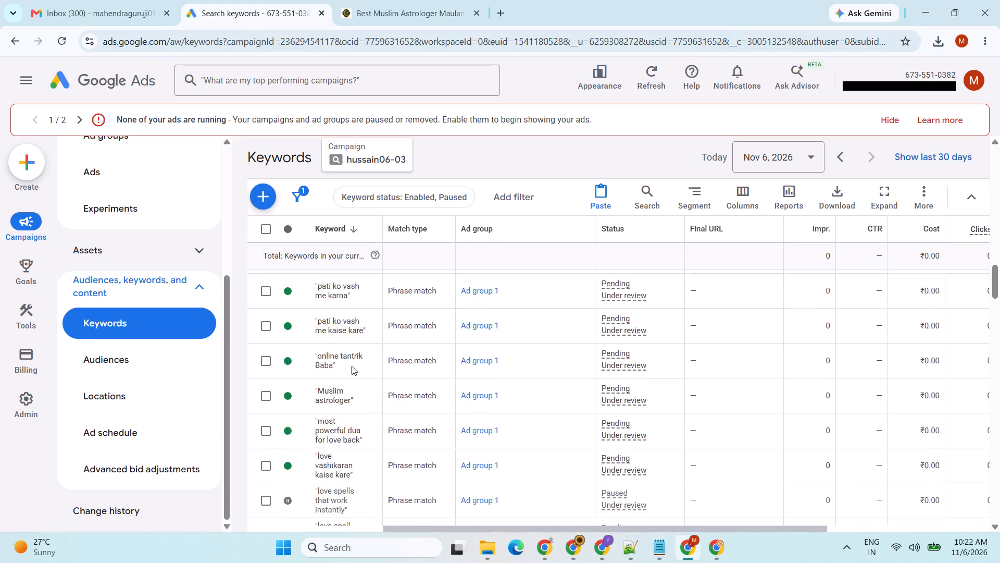
pyautogui.scroll(20, 352, 366)
pyautogui.scroll(-2, 411, 334)
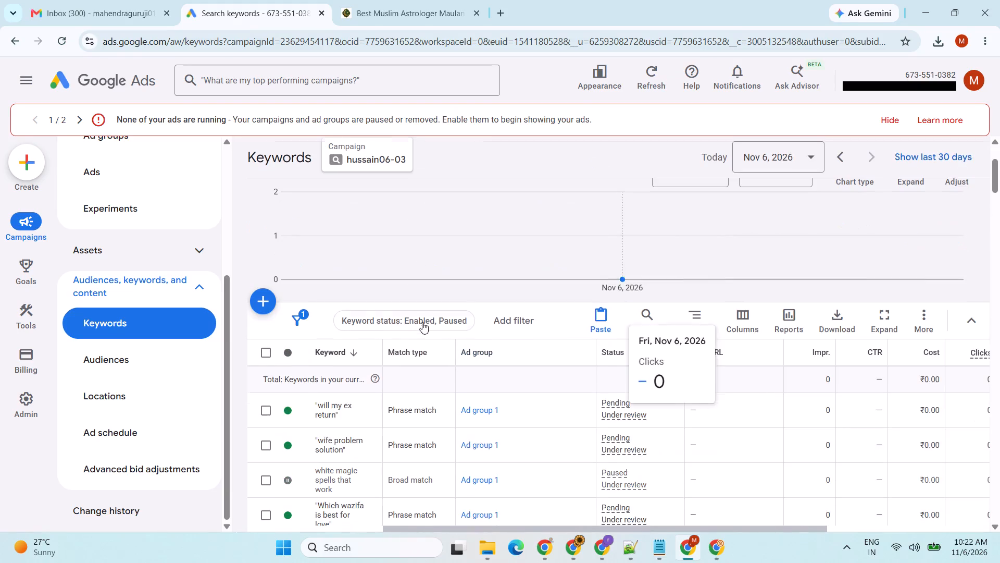
# Select the keyword "will my ex return", "Which wazifa is best for love", and all four keywords beginning "which is best for love".
pyautogui.click(268, 410)
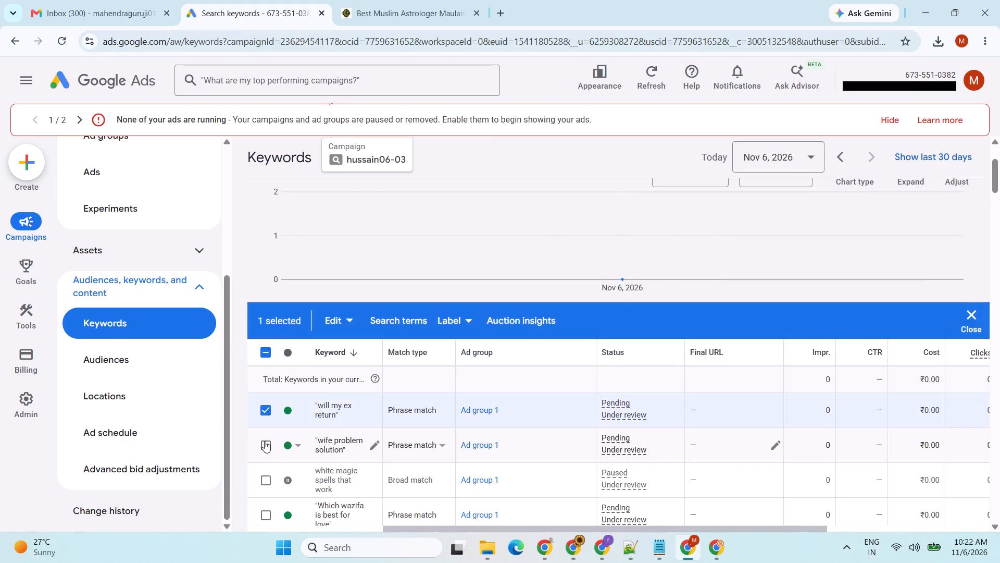
pyautogui.scroll(-1, 265, 467)
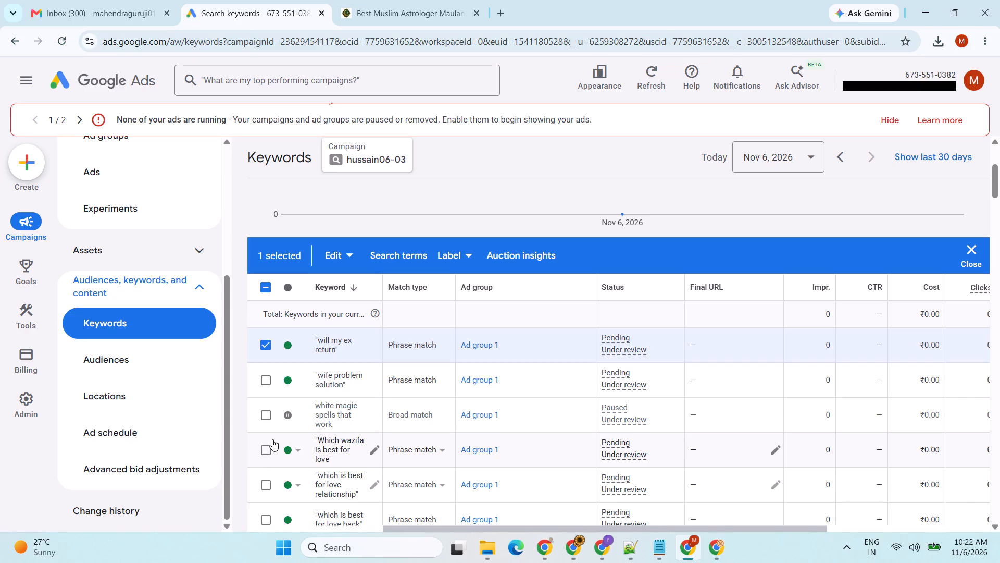
pyautogui.scroll(-2, 291, 406)
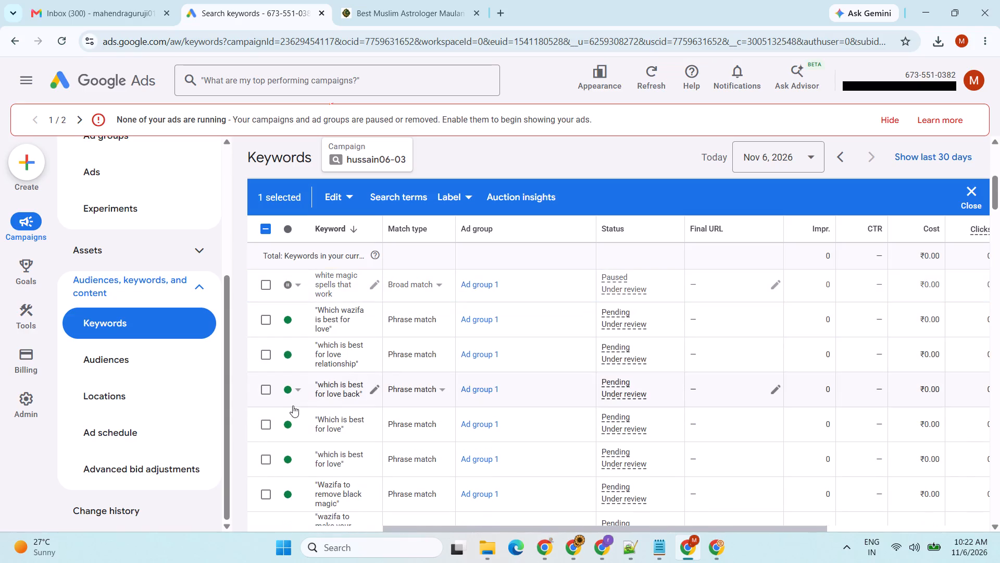
pyautogui.click(270, 425)
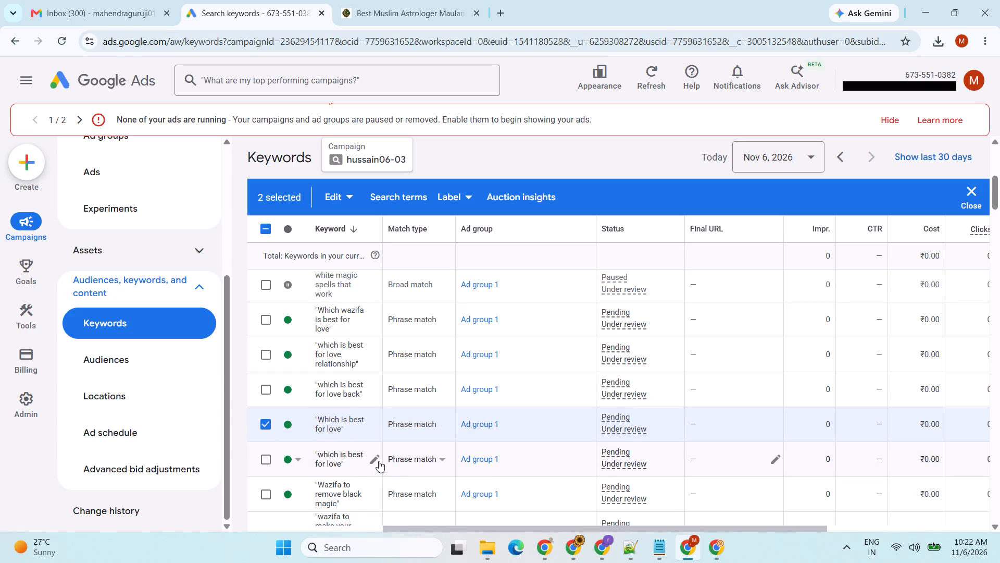
pyautogui.click(253, 387)
pyautogui.click(264, 388)
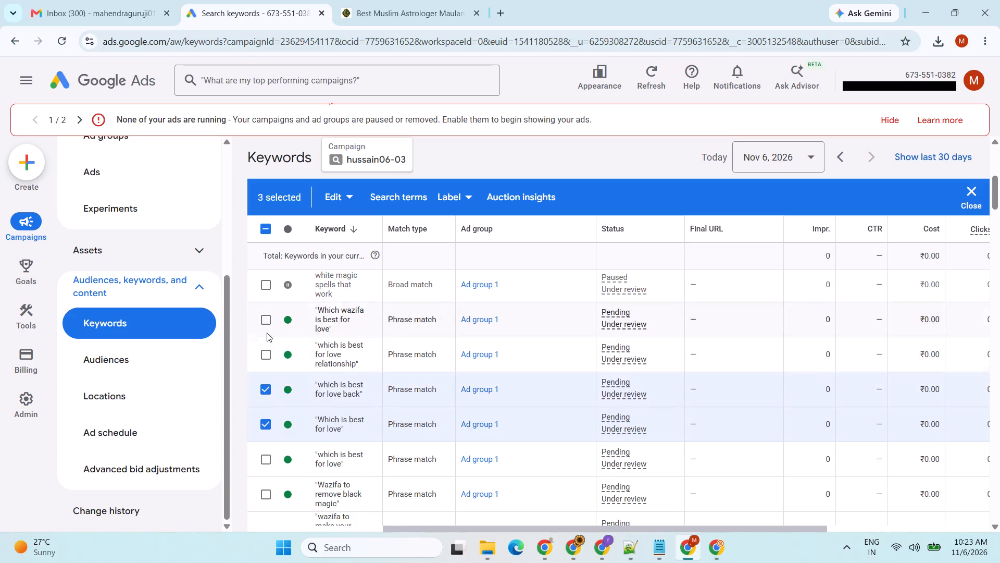
pyautogui.click(264, 349)
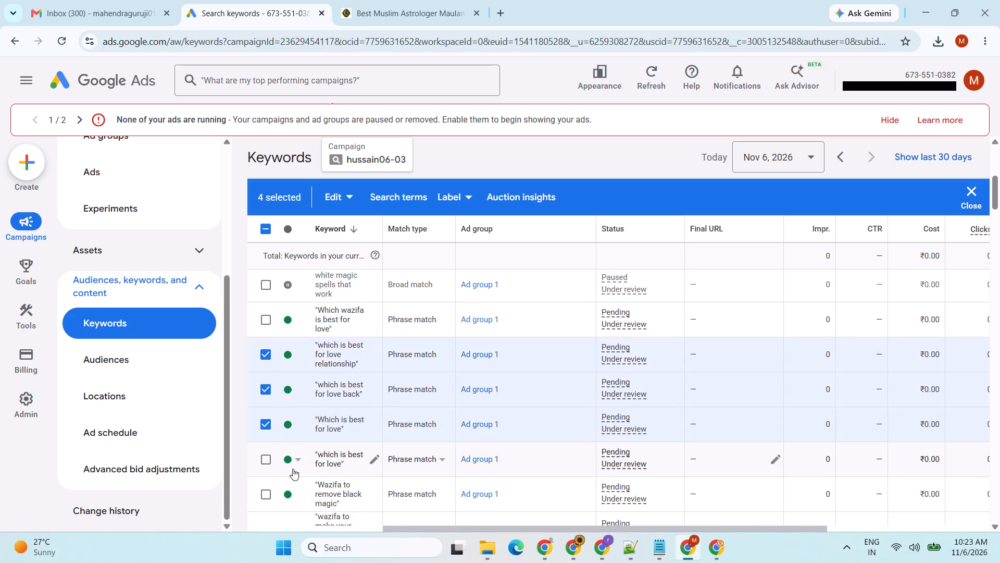
pyautogui.click(268, 314)
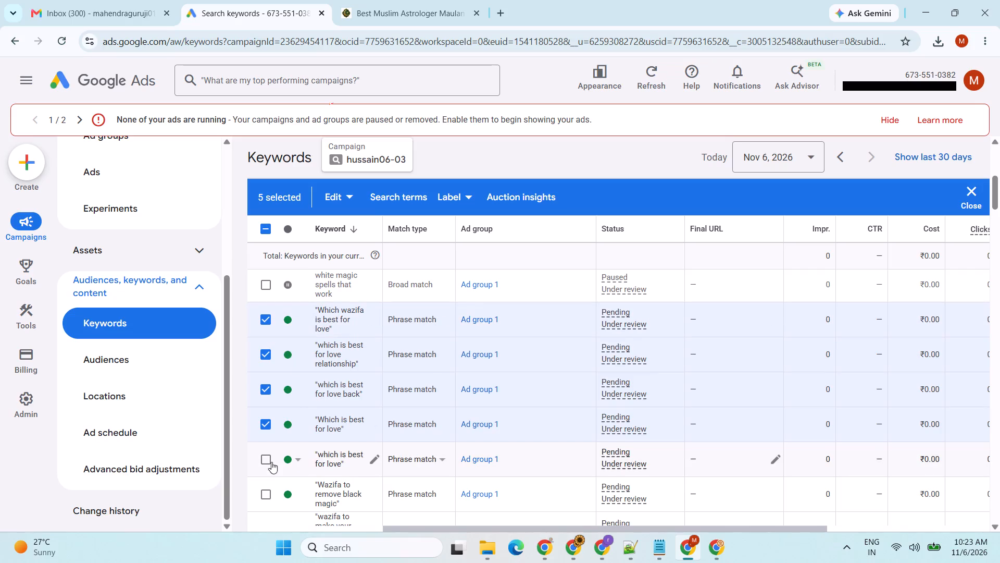
pyautogui.click(271, 462)
# Add "white magic spells that work", "wazifa to make your husband love you" and "wazifa to get married soon" to the keyword selection.
pyautogui.scroll(-1, 285, 450)
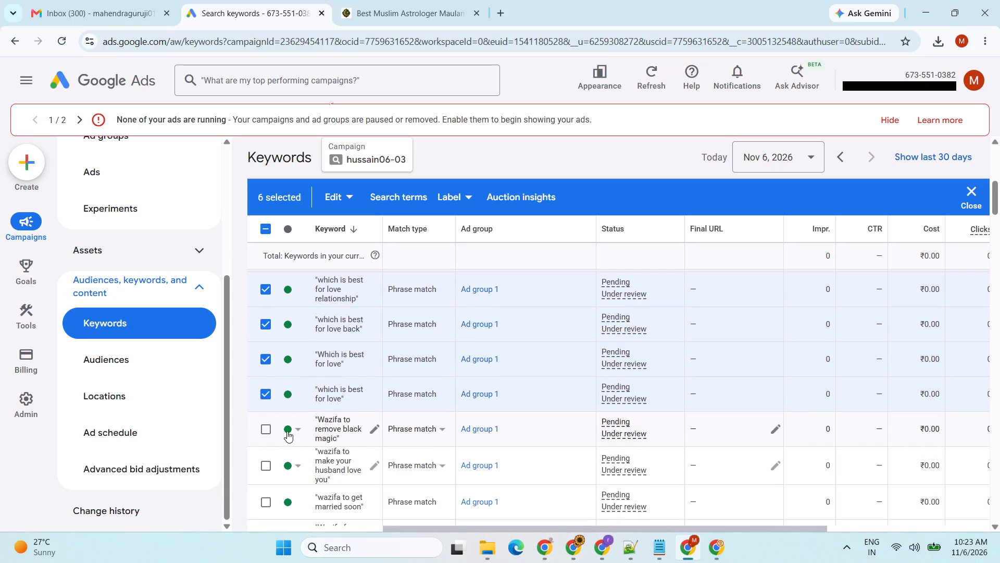
pyautogui.scroll(-2, 262, 460)
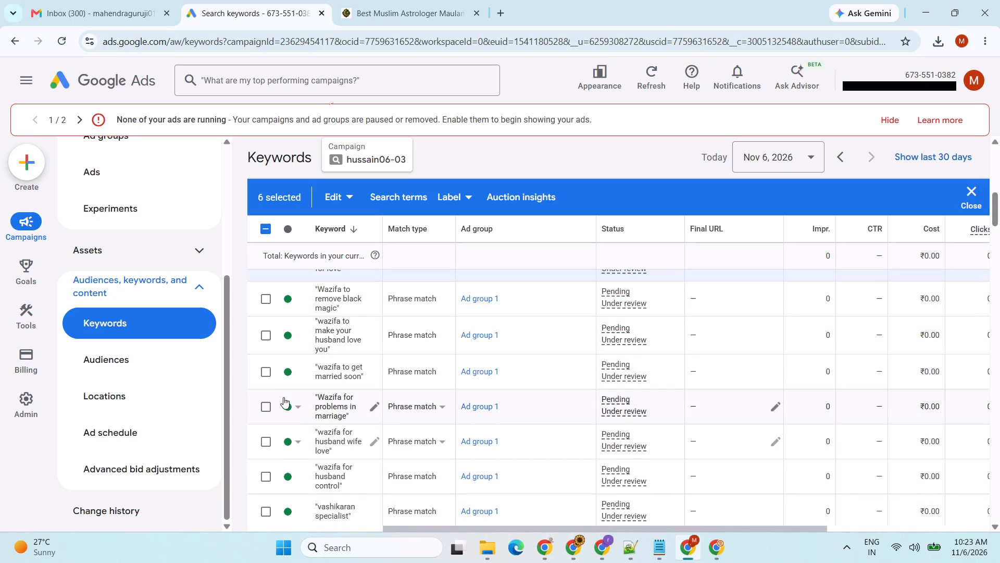
pyautogui.scroll(-2, 364, 448)
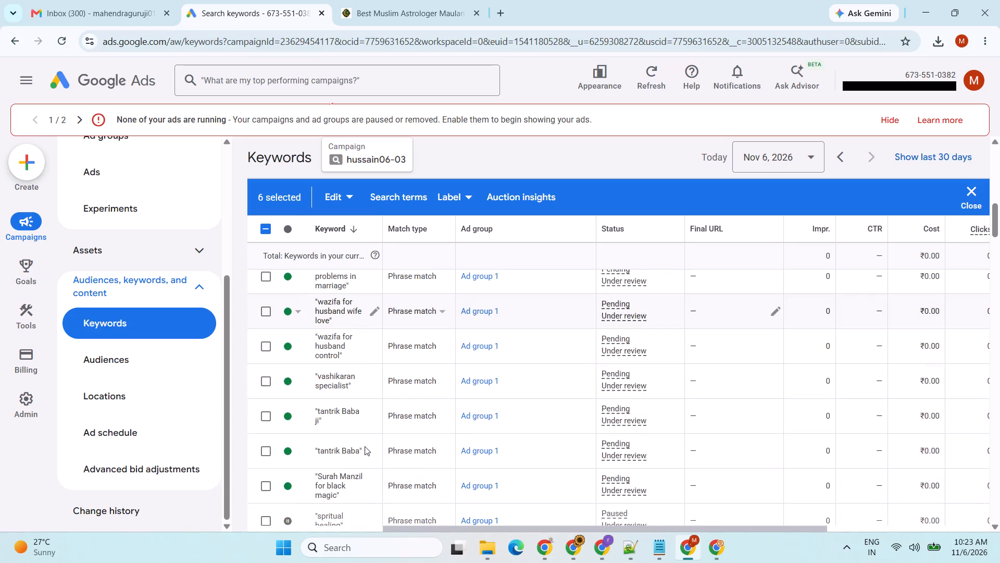
pyautogui.scroll(-3, 386, 451)
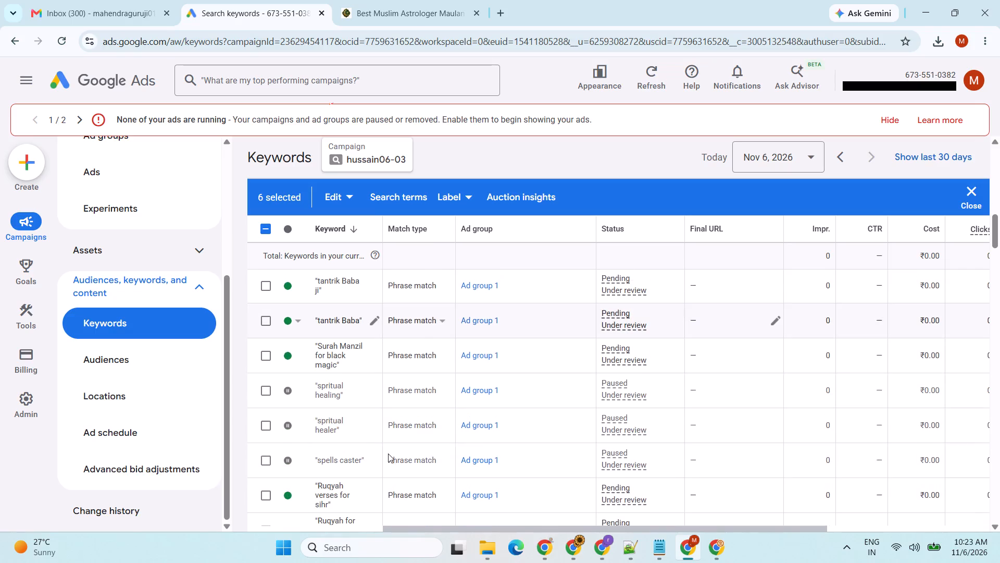
pyautogui.scroll(-1, 388, 454)
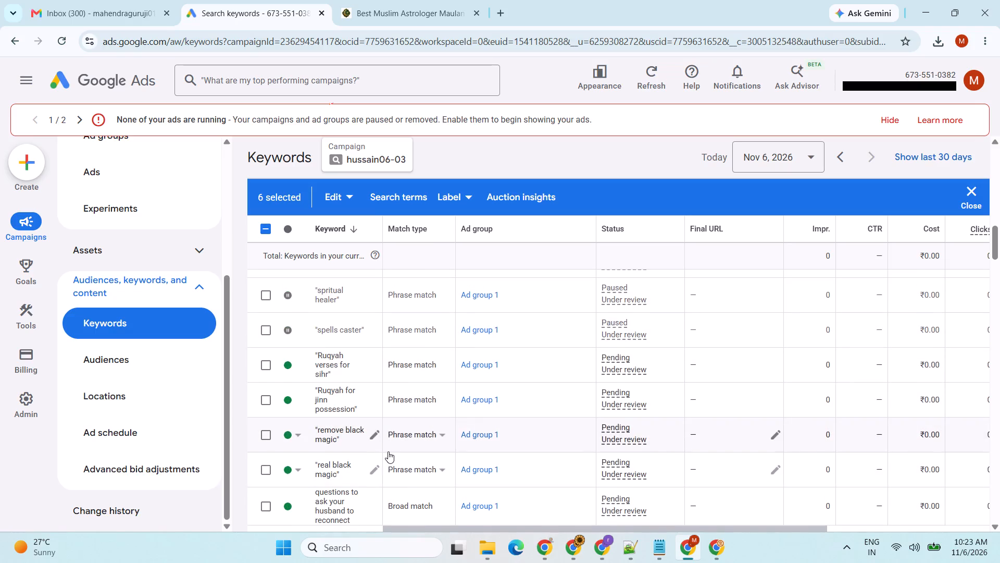
pyautogui.scroll(-3, 388, 451)
pyautogui.scroll(13, 390, 432)
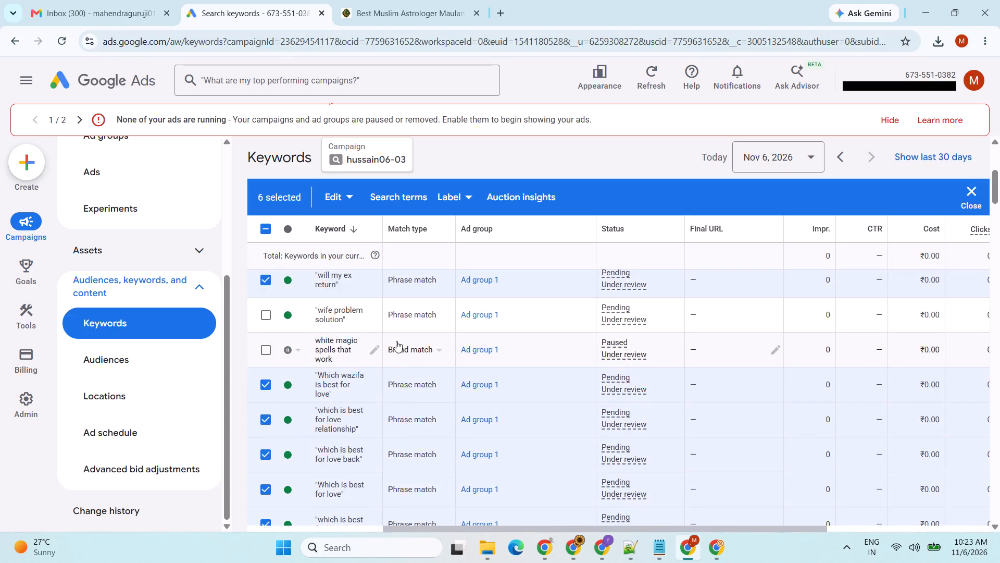
pyautogui.click(264, 347)
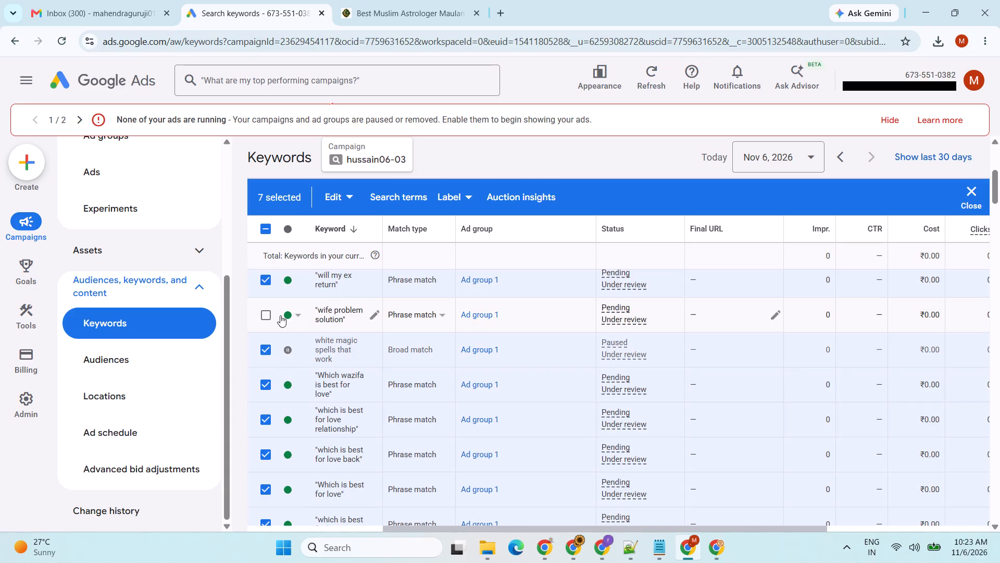
pyautogui.scroll(-4, 286, 384)
pyautogui.scroll(1, 295, 395)
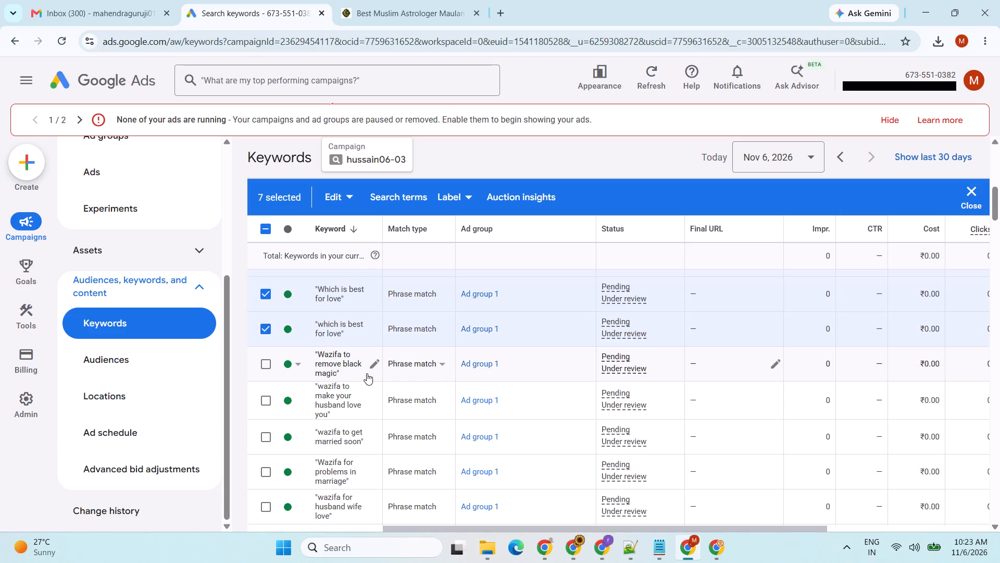
pyautogui.click(272, 405)
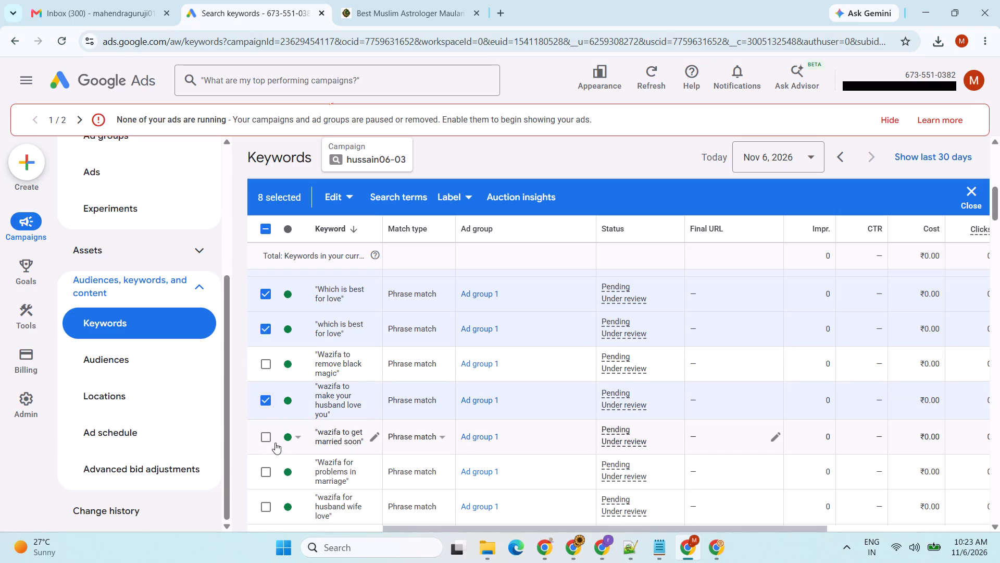
pyautogui.click(273, 437)
# Add the keywords "tantrik Baba", "tantrik Baba ji", "spritual healing", "spritual healer" and "spells caster" to the selection.
pyautogui.scroll(-1, 276, 436)
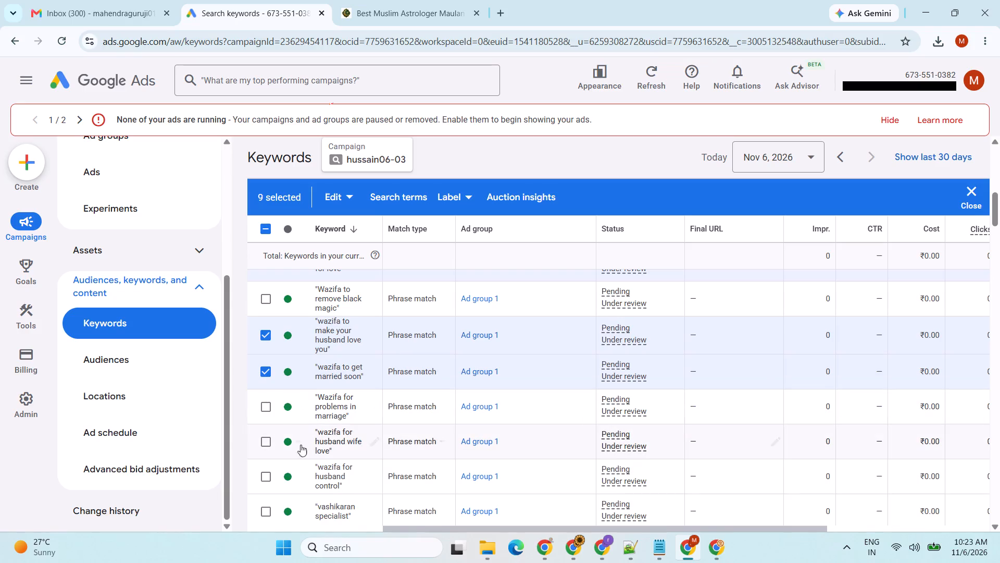
pyautogui.scroll(-1, 266, 480)
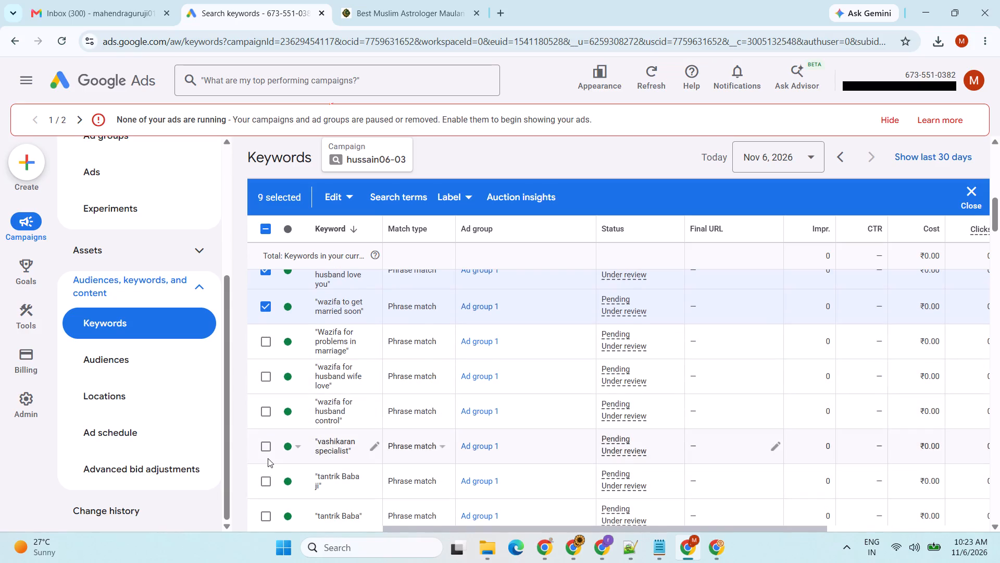
pyautogui.scroll(-2, 268, 458)
pyautogui.click(266, 387)
pyautogui.click(266, 350)
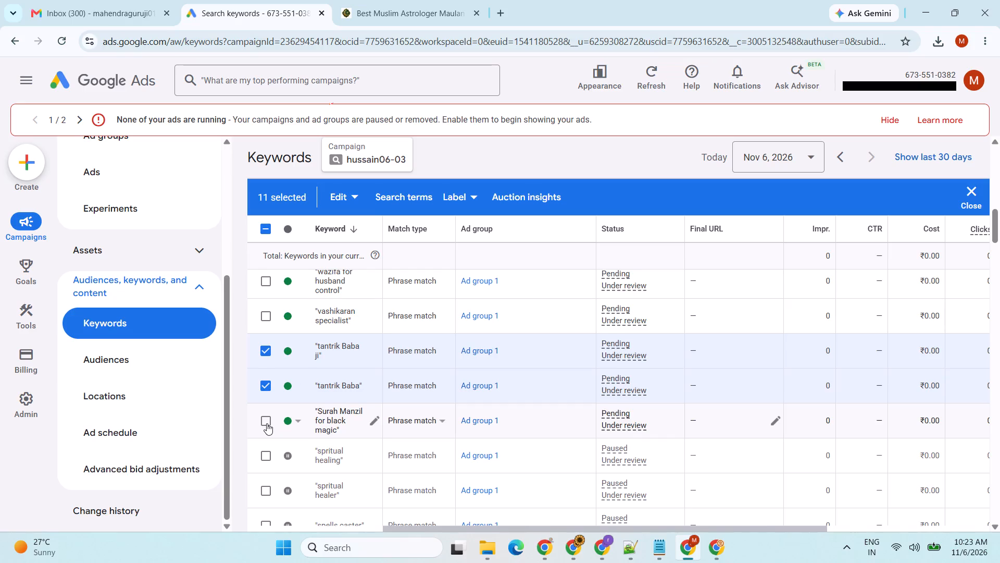
pyautogui.scroll(-1, 267, 423)
pyautogui.click(261, 392)
pyautogui.click(265, 423)
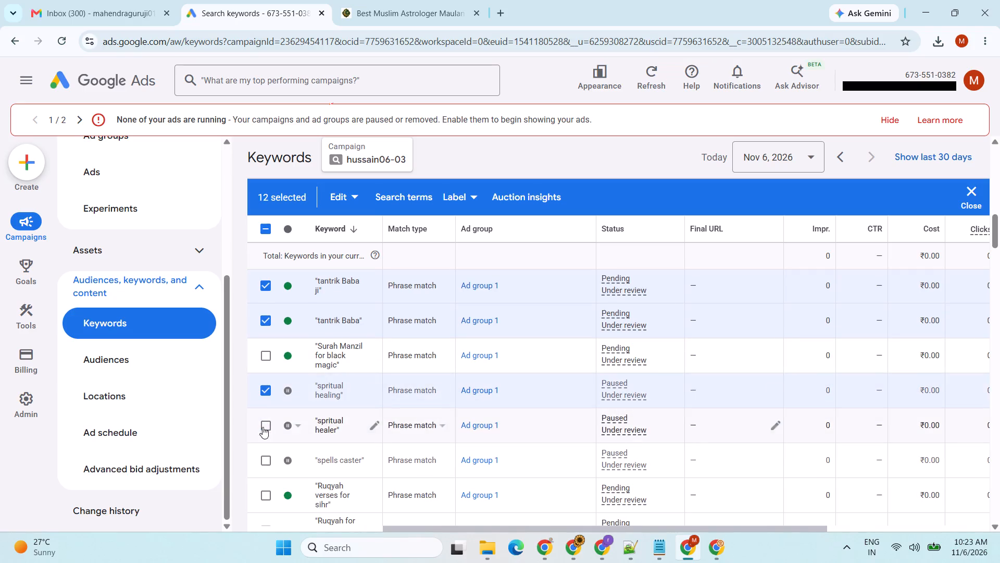
pyautogui.click(266, 460)
# Add "Ruqyah verses for sihr", "Ruqyah for jinn possession" and both the broad and phrase match "questions to ask your husband to reconnect" keywords to the selection.
pyautogui.scroll(-2, 276, 466)
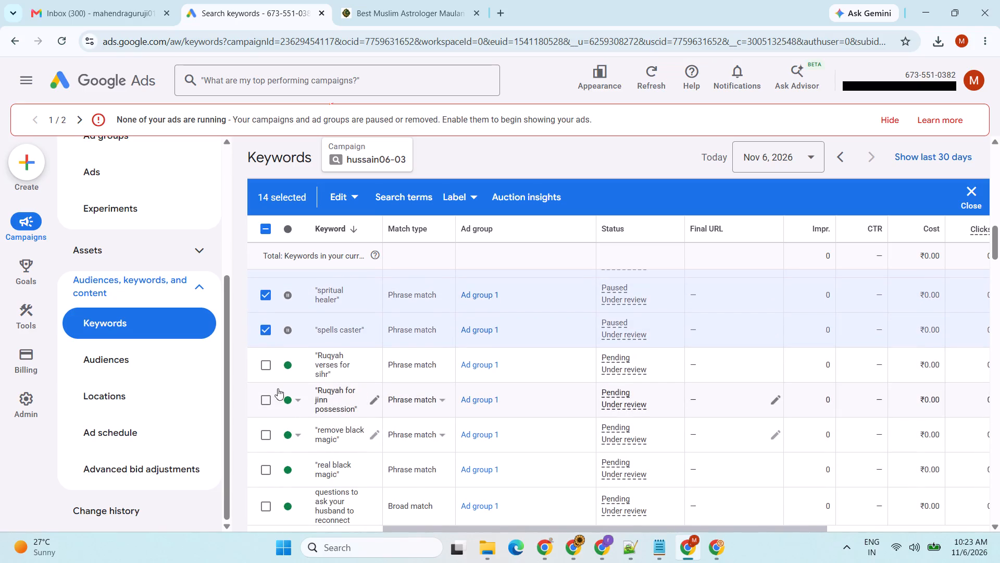
pyautogui.click(259, 369)
pyautogui.click(275, 398)
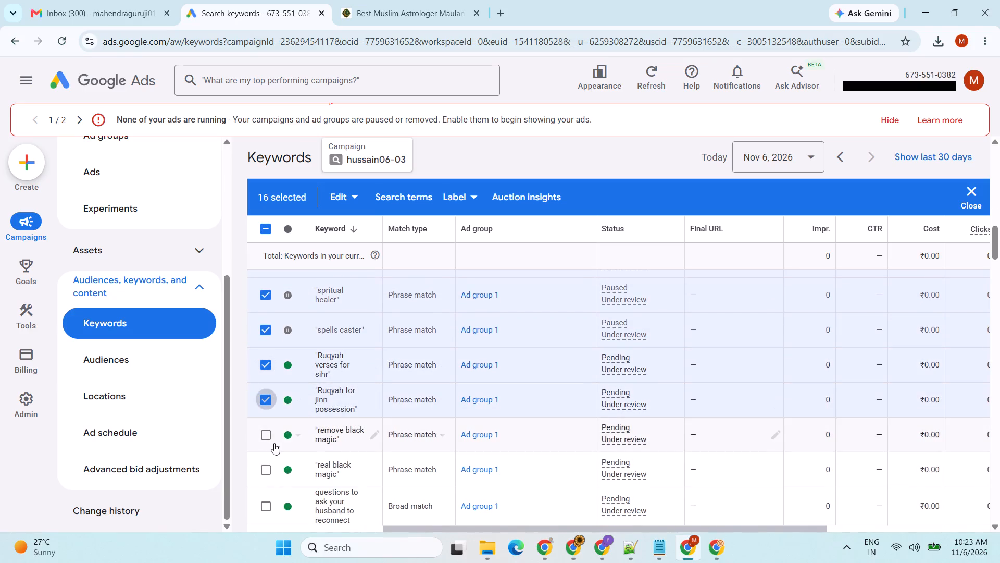
pyautogui.scroll(-2, 277, 436)
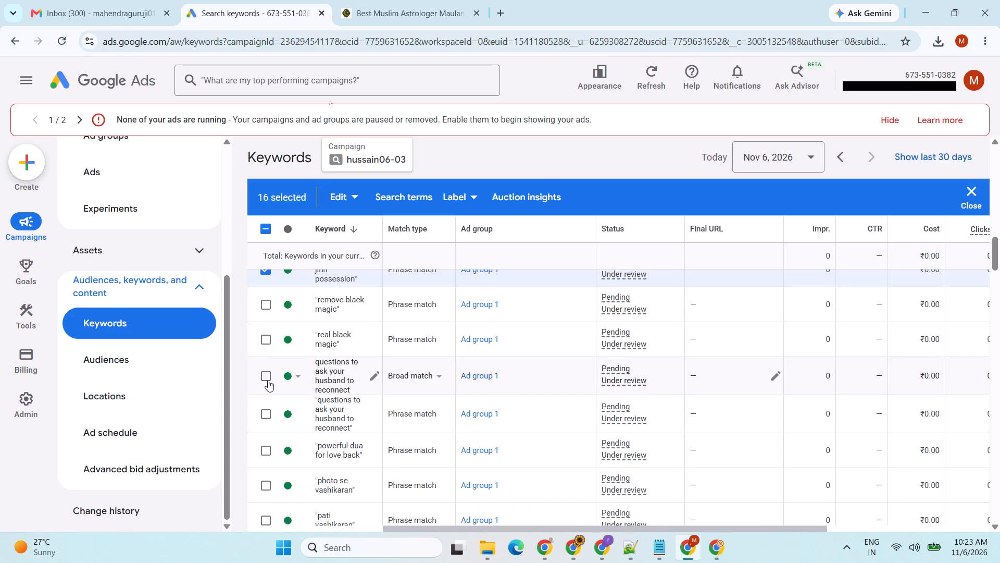
pyautogui.click(268, 380)
pyautogui.click(273, 424)
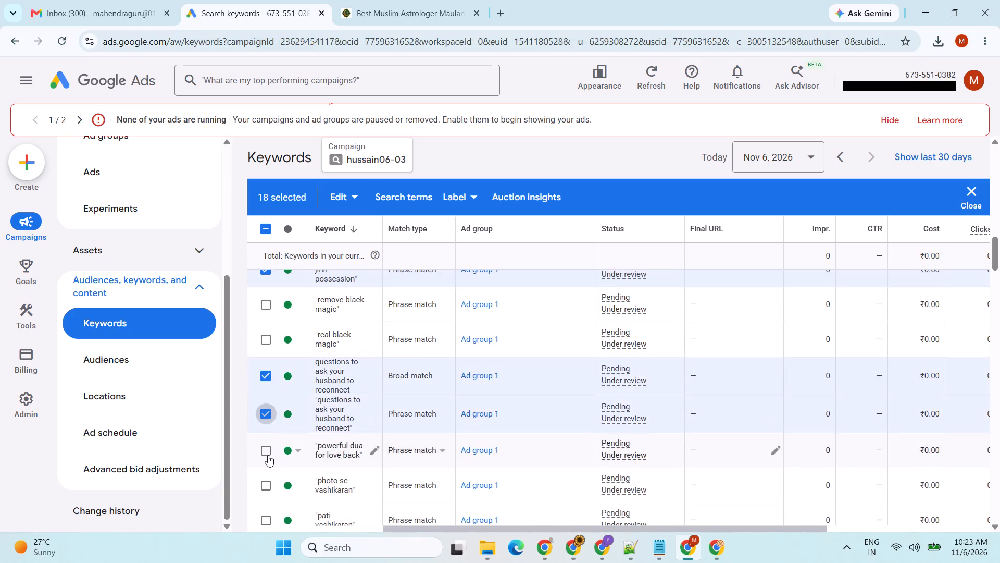
# Add the paused keywords "love spells that work instantly" and "love spell caster" to the selection.
pyautogui.scroll(-1, 265, 460)
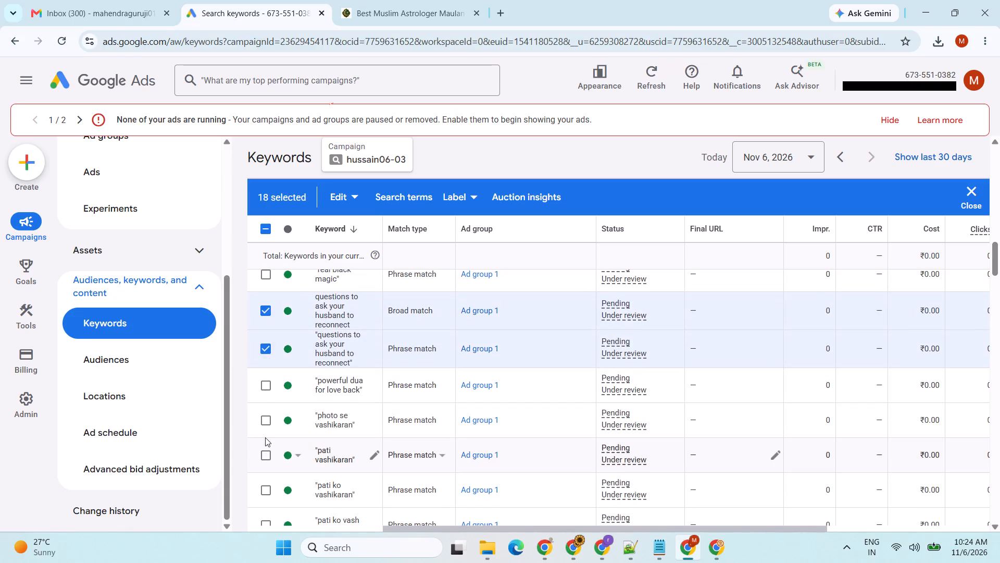
pyautogui.scroll(-1, 265, 437)
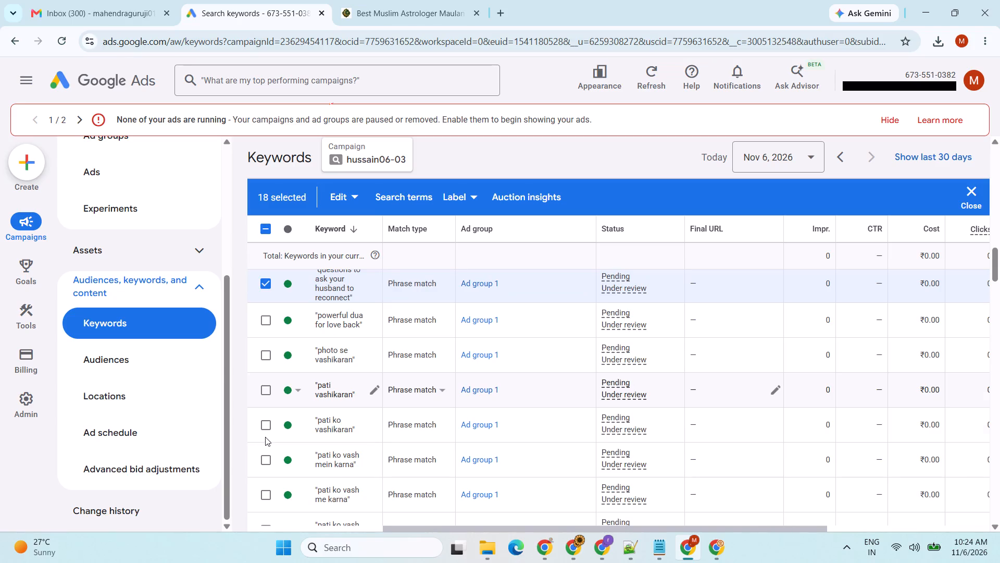
pyautogui.scroll(-3, 269, 427)
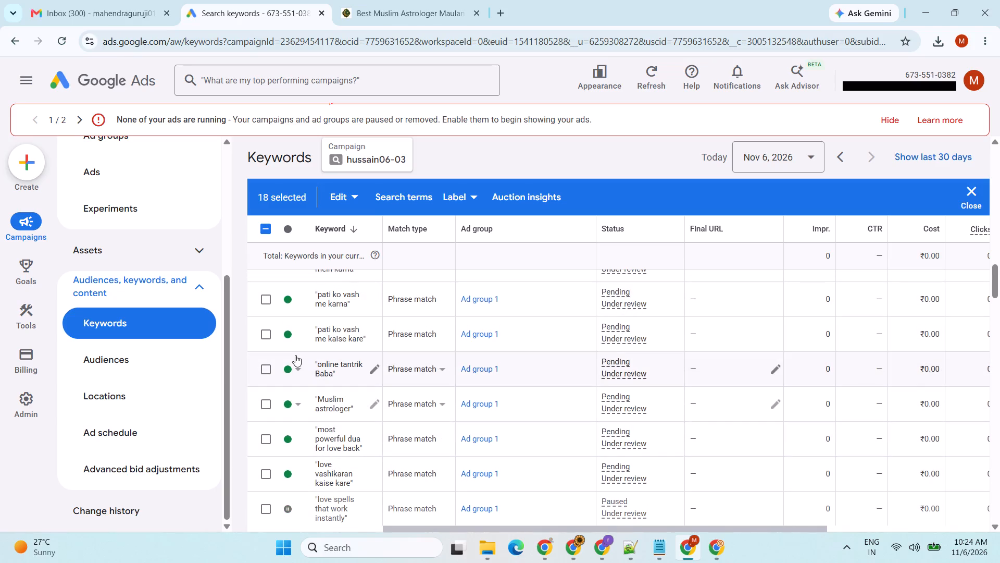
pyautogui.scroll(-1, 277, 456)
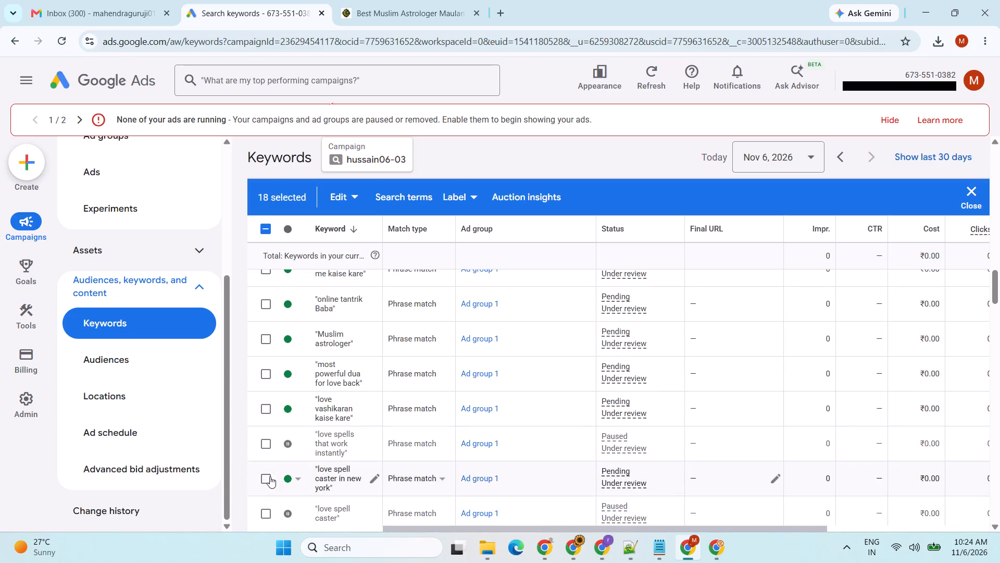
pyautogui.click(267, 448)
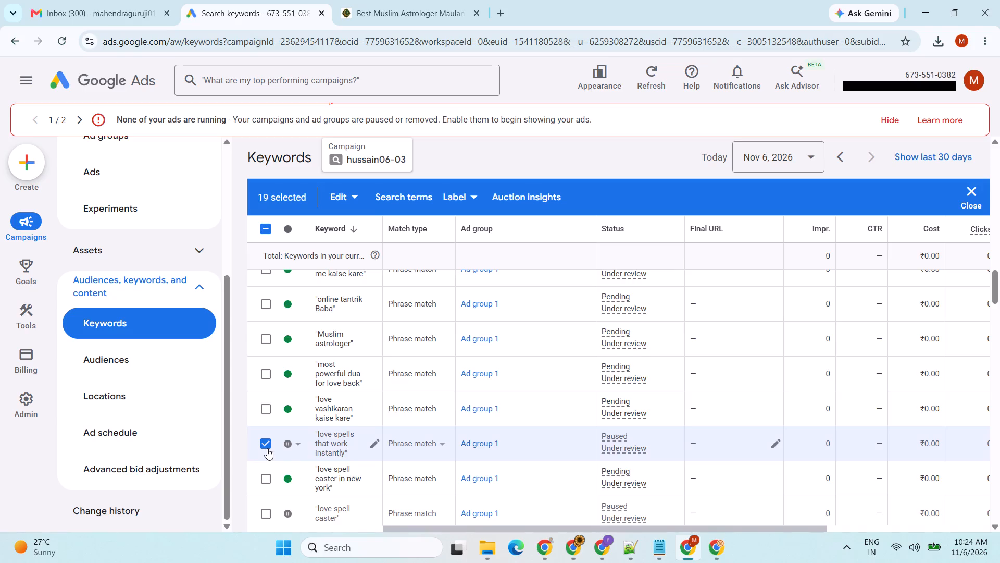
pyautogui.scroll(-1, 267, 448)
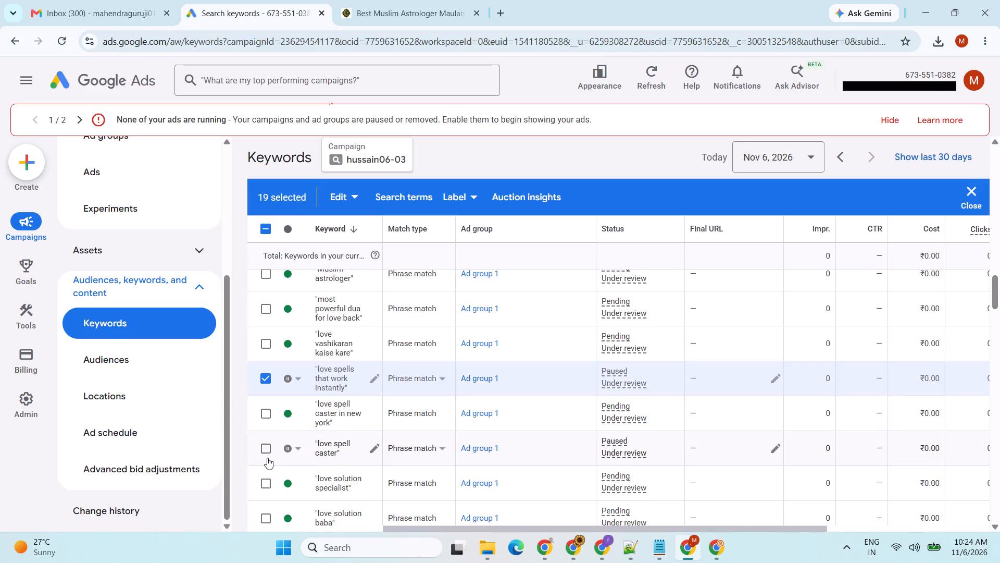
pyautogui.click(267, 458)
# Add "lady soraya love spell reviews", "kundli specialist", "kisi ko vash me kaise kare" and "kisi ko apne vash mein karna" to the keyword selection.
pyautogui.scroll(-1, 267, 491)
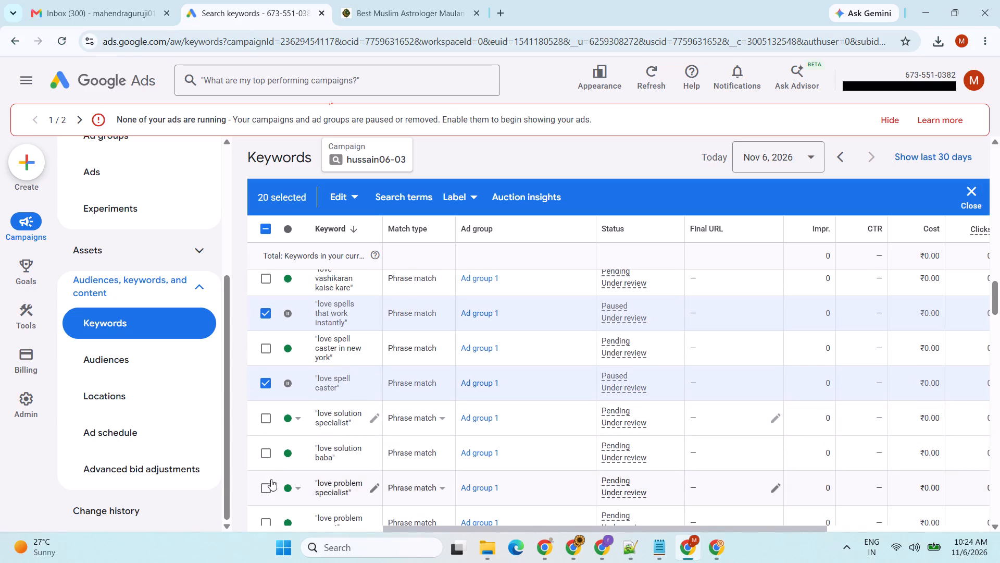
pyautogui.scroll(-3, 264, 455)
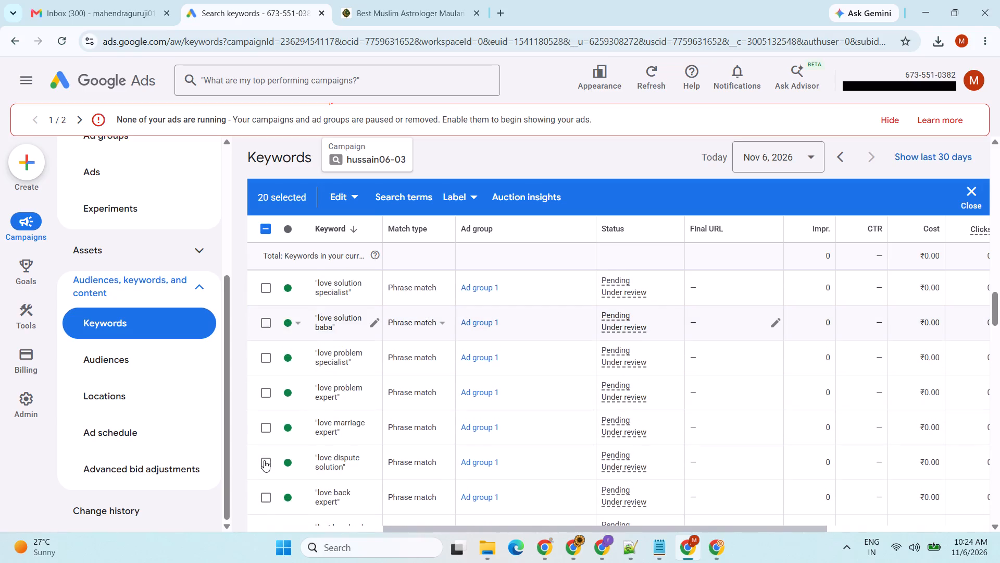
pyautogui.scroll(-2, 264, 460)
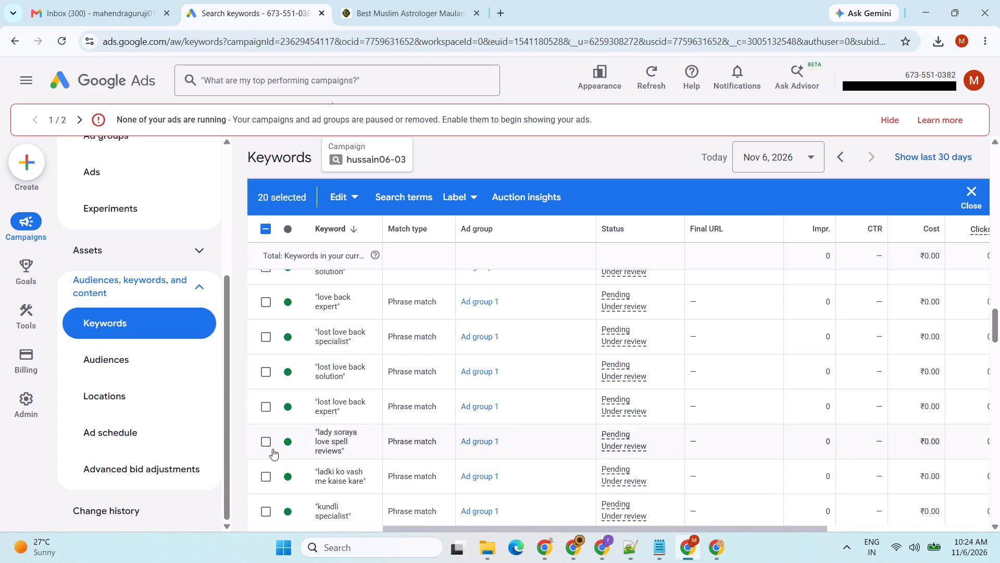
pyautogui.click(274, 442)
pyautogui.scroll(-2, 277, 444)
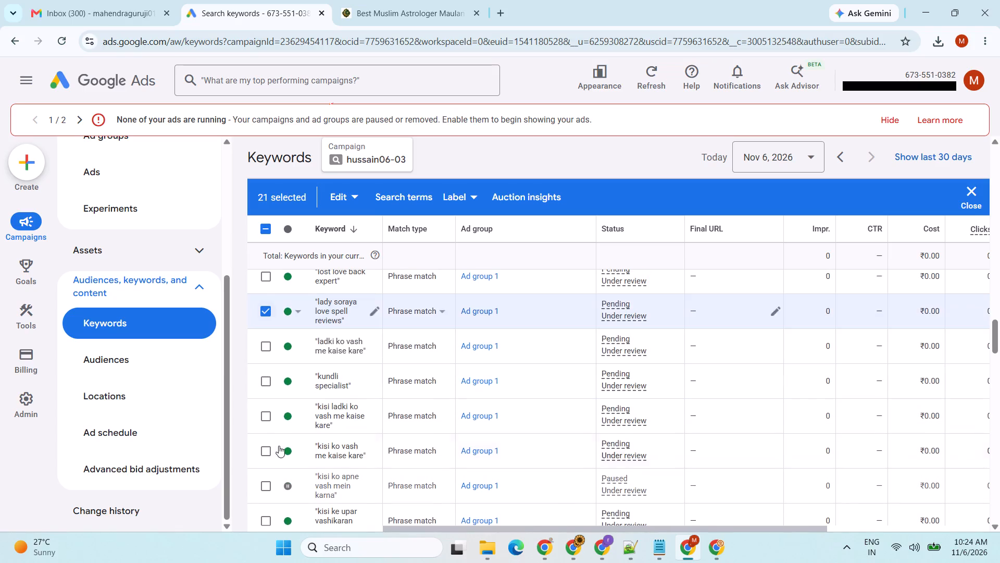
pyautogui.click(269, 386)
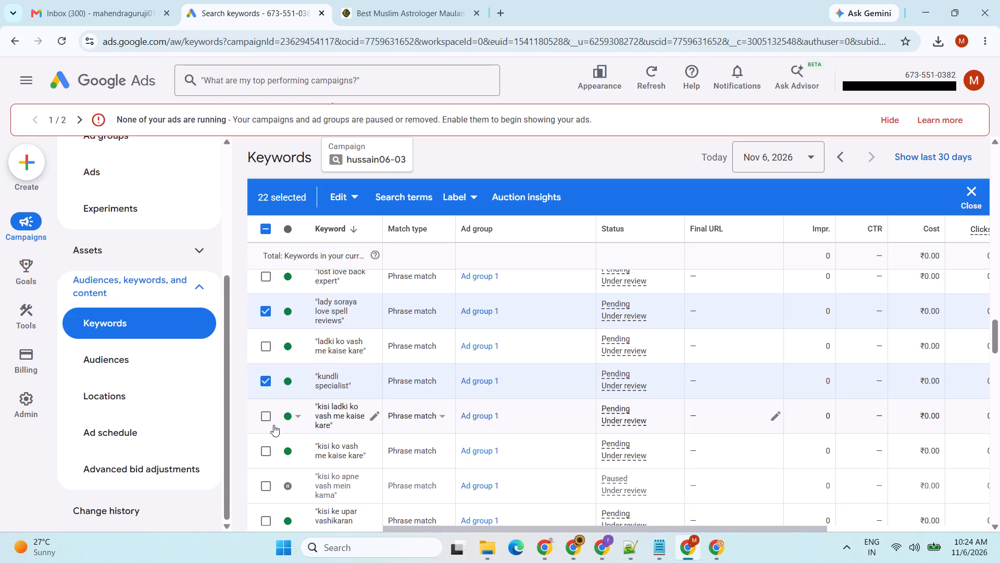
pyautogui.click(270, 447)
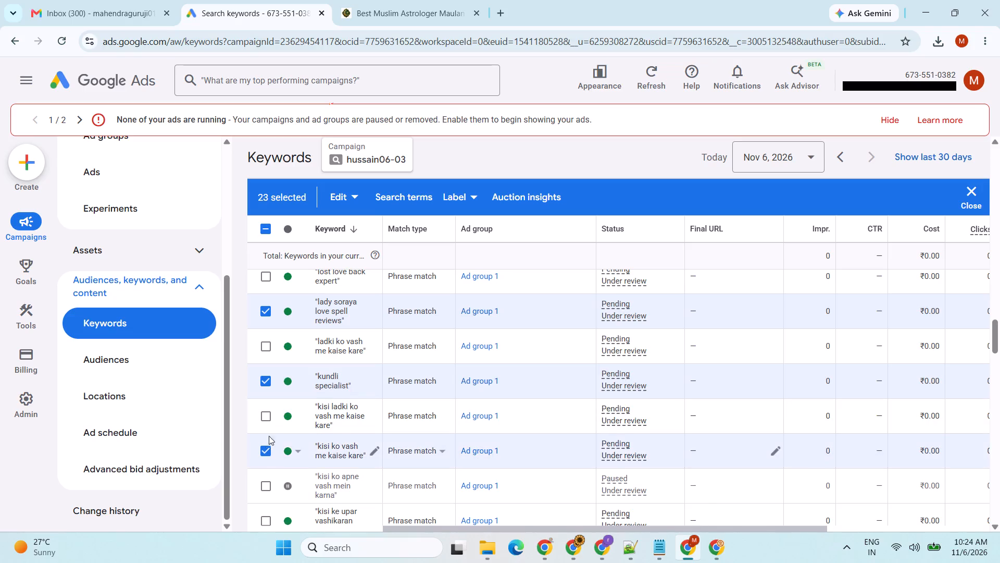
pyautogui.click(267, 484)
pyautogui.scroll(-2, 274, 452)
pyautogui.click(266, 390)
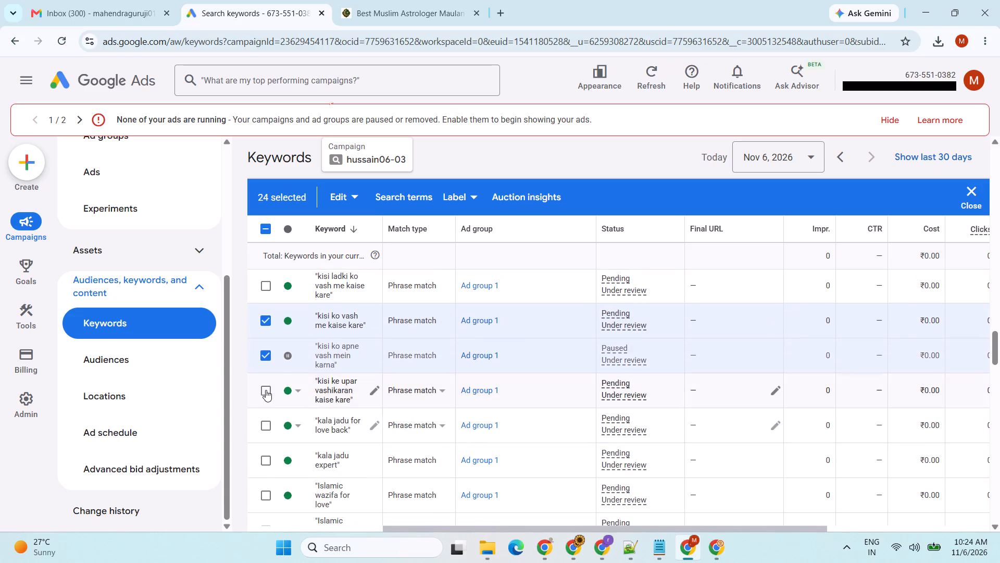
pyautogui.click(264, 395)
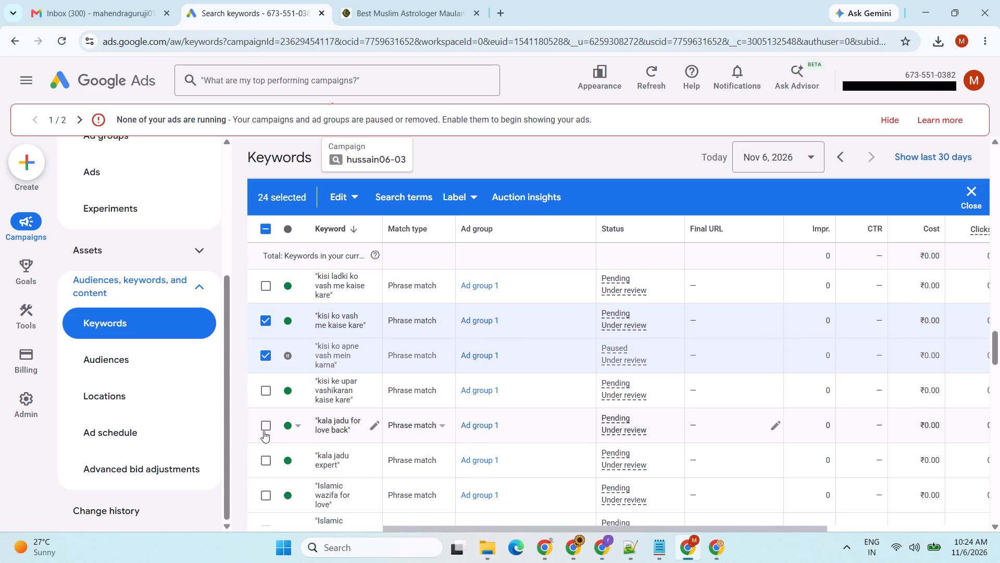
# Add "extra marital affair", "Dua to forget the past" and "Dua to Get pregnant Fast in Islam" to the keyword selection.
pyautogui.scroll(-1, 268, 485)
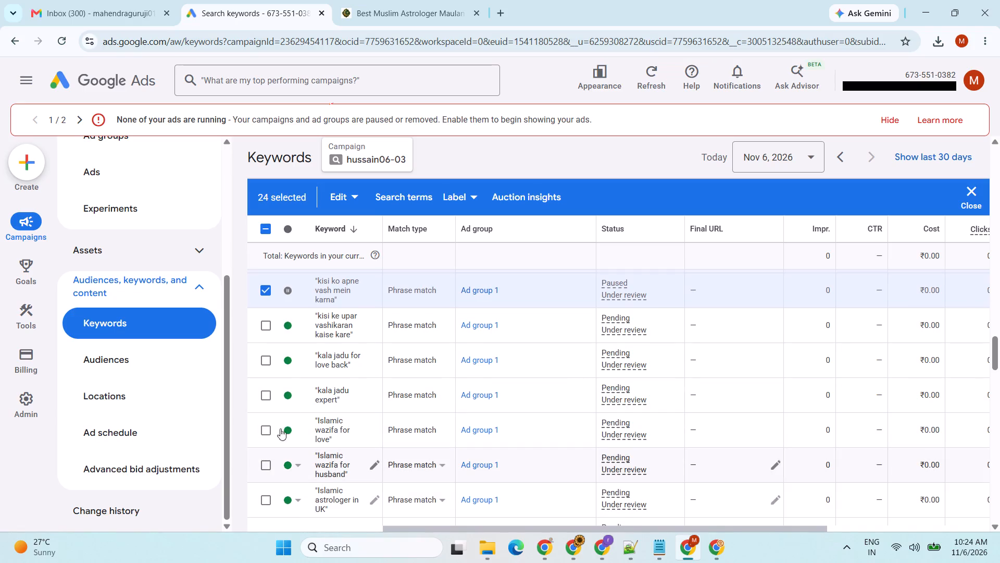
pyautogui.scroll(-2, 288, 408)
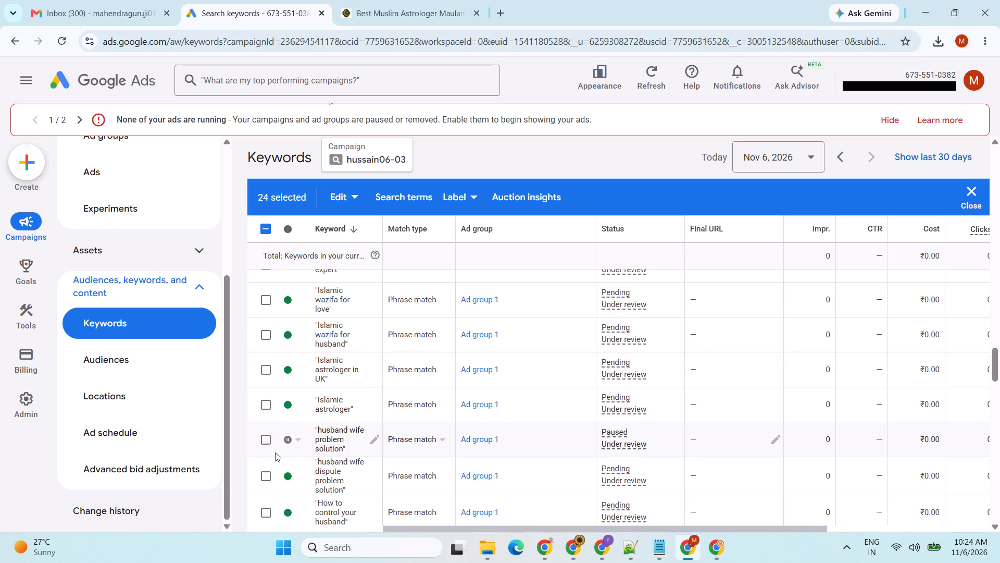
pyautogui.scroll(-3, 283, 460)
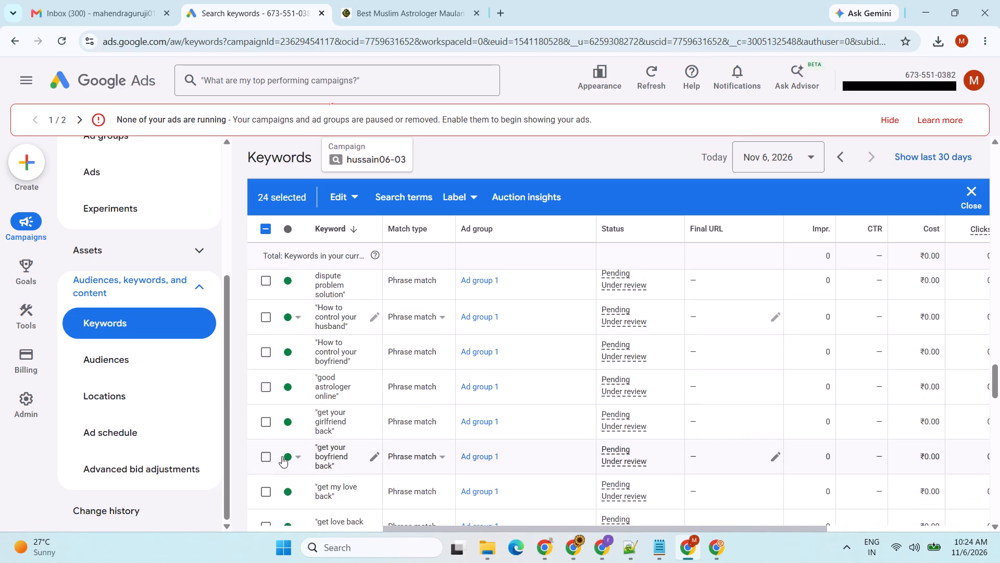
pyautogui.scroll(-3, 282, 456)
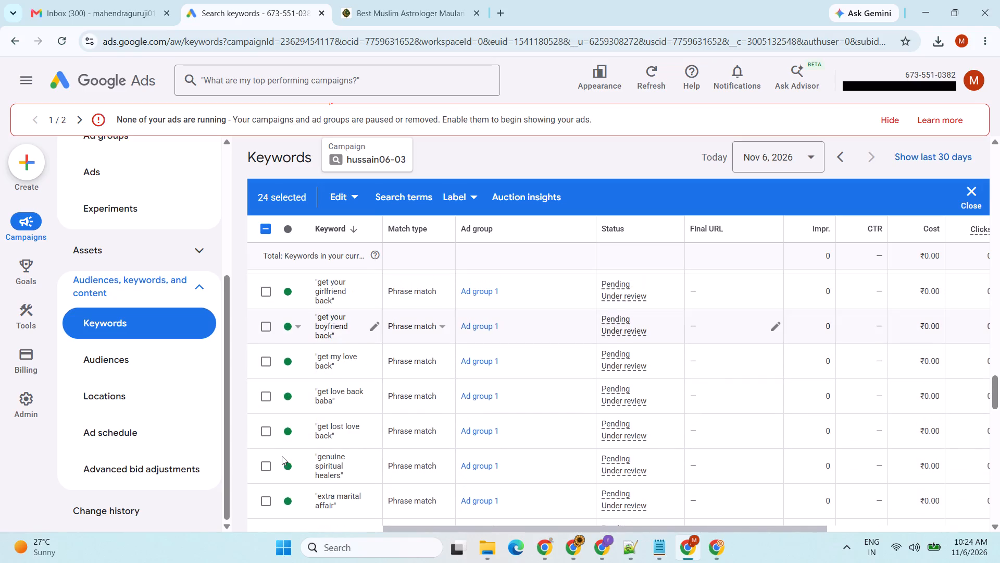
pyautogui.scroll(-2, 282, 456)
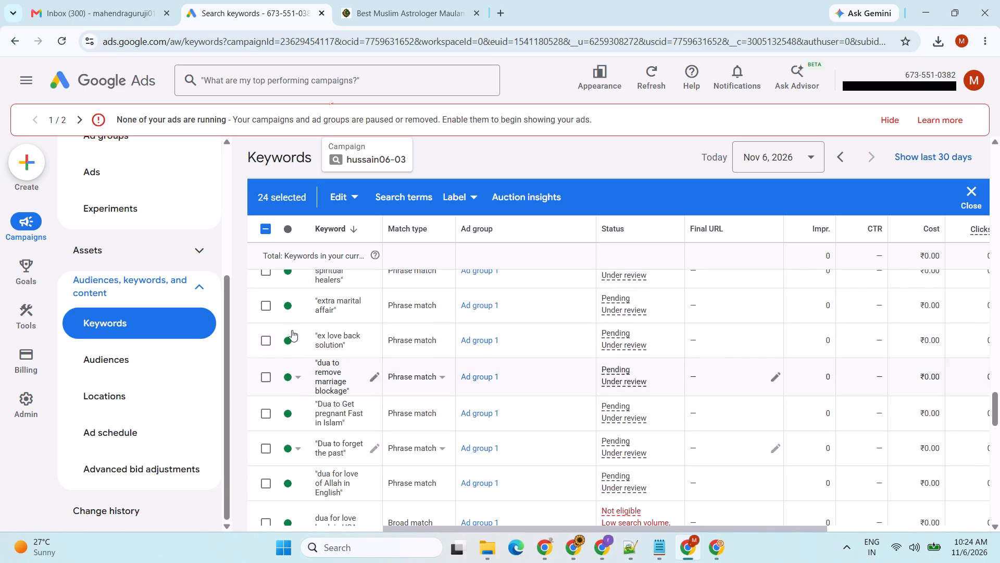
pyautogui.click(268, 309)
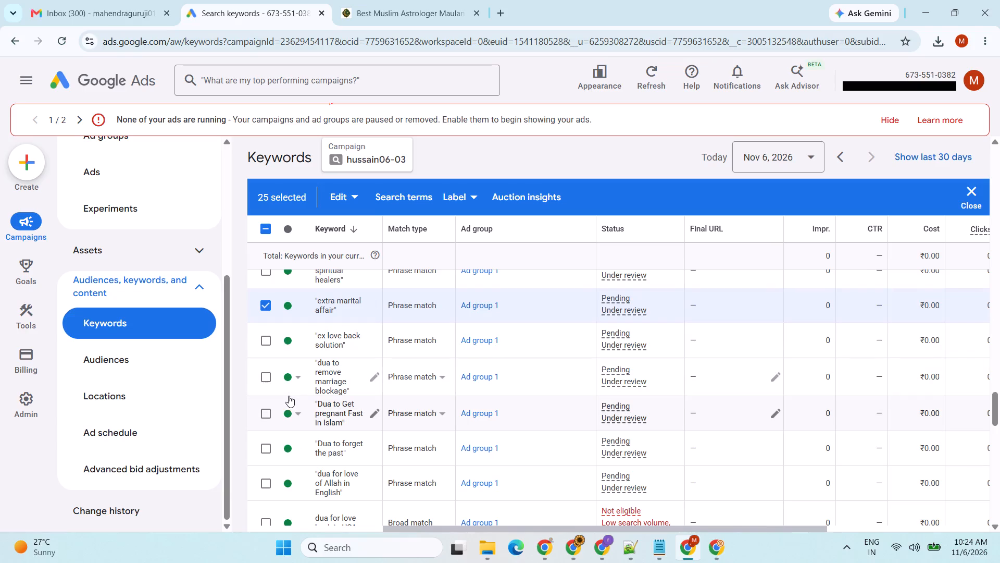
pyautogui.click(277, 451)
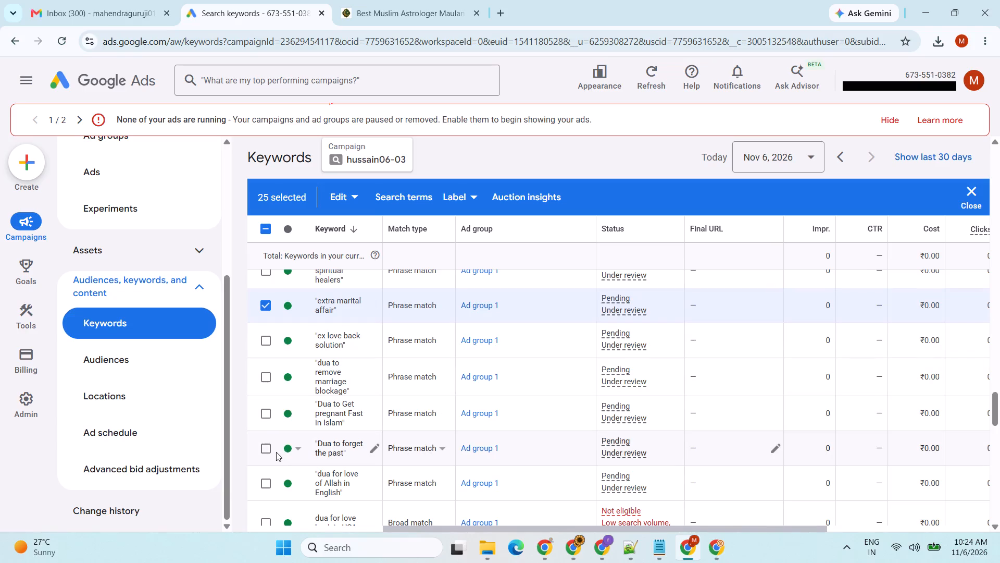
pyautogui.click(269, 447)
pyautogui.click(271, 413)
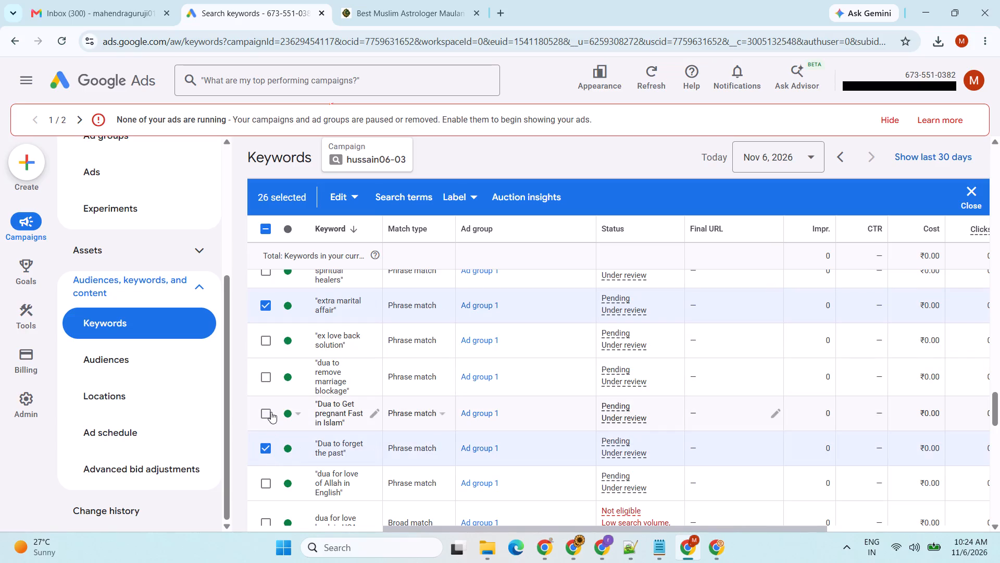
# Add "dua for love back", "best astrologer USA" and "best astrologer UK" to the keyword selection.
pyautogui.scroll(-2, 272, 412)
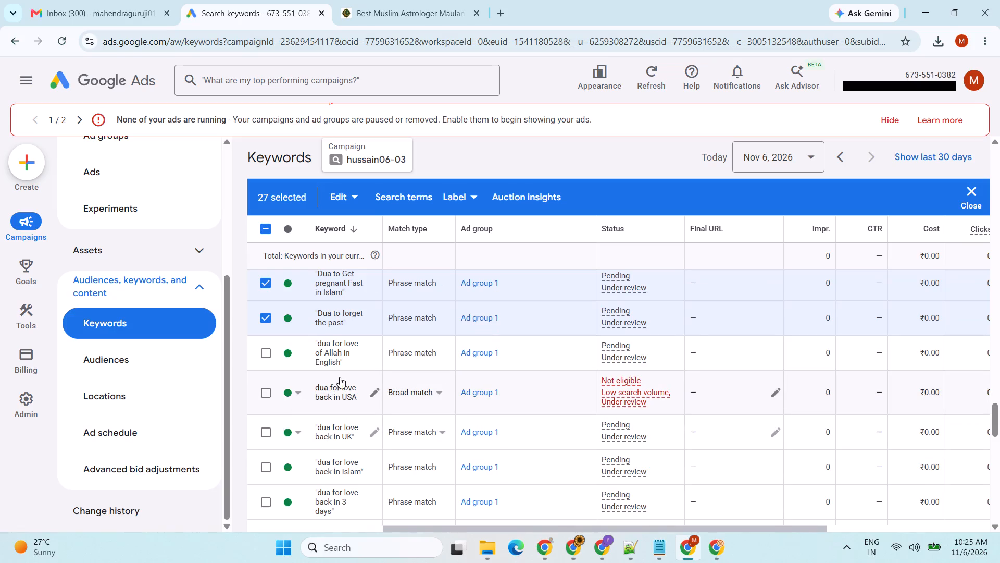
pyautogui.scroll(-2, 285, 444)
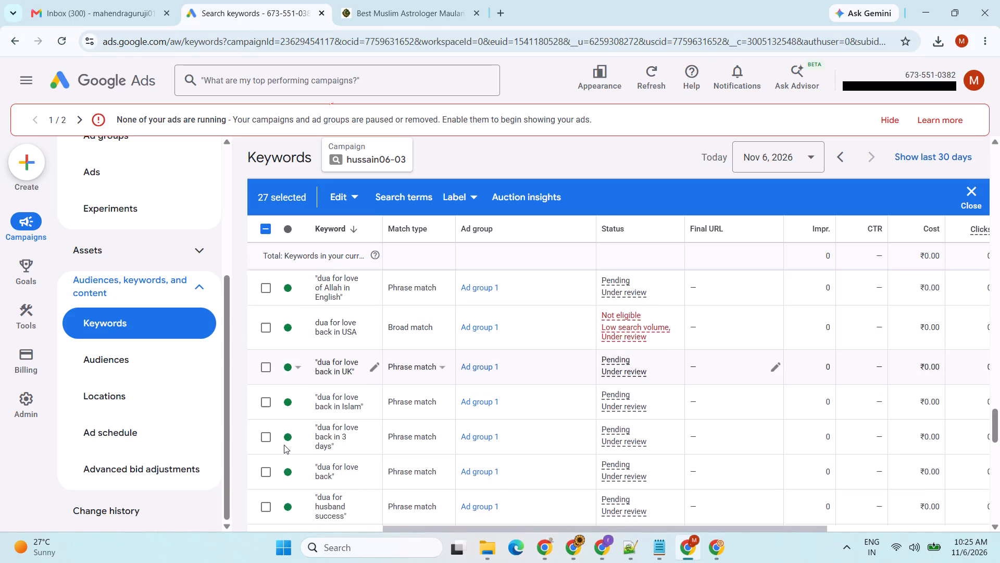
pyautogui.click(271, 411)
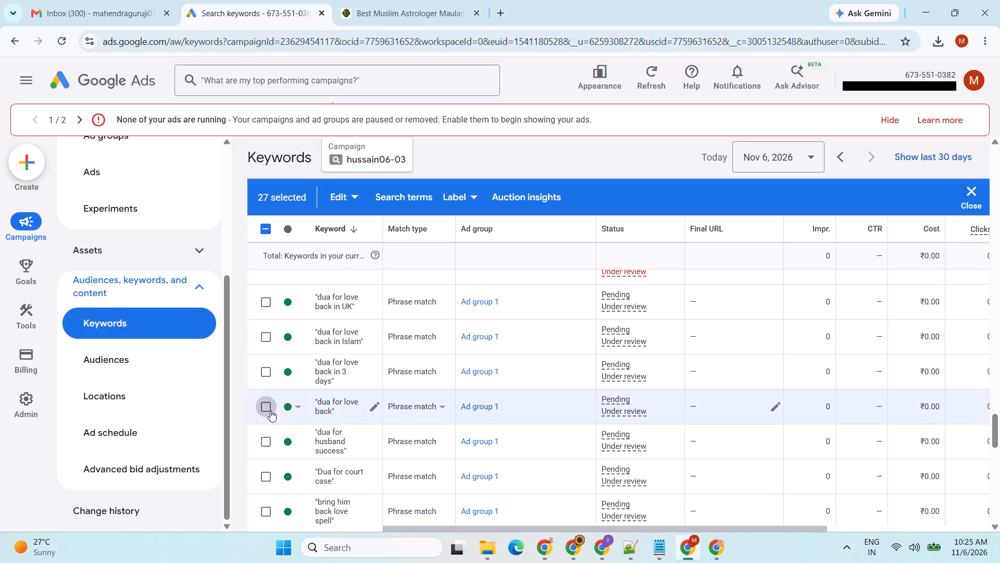
pyautogui.scroll(-2, 268, 473)
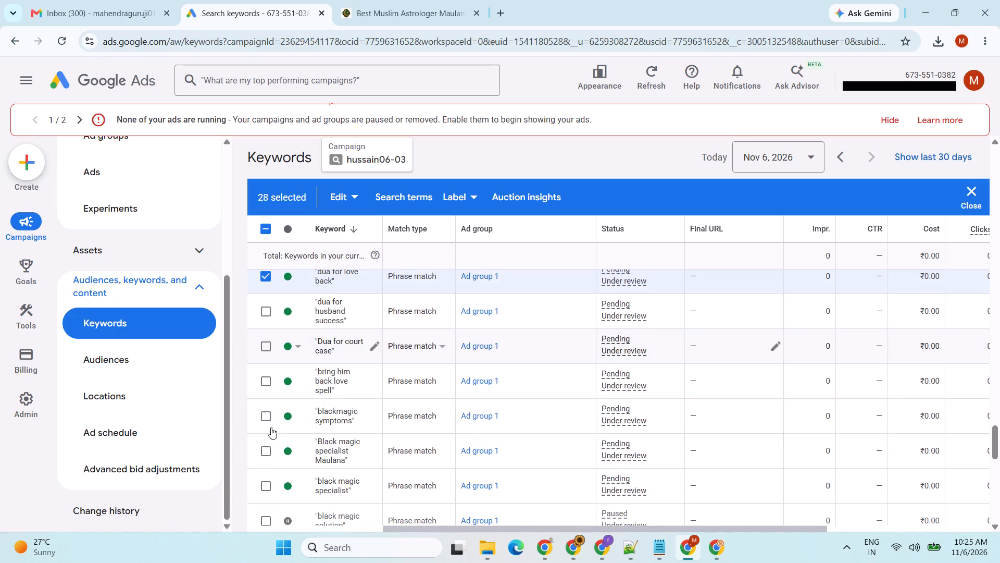
pyautogui.click(274, 349)
pyautogui.click(266, 348)
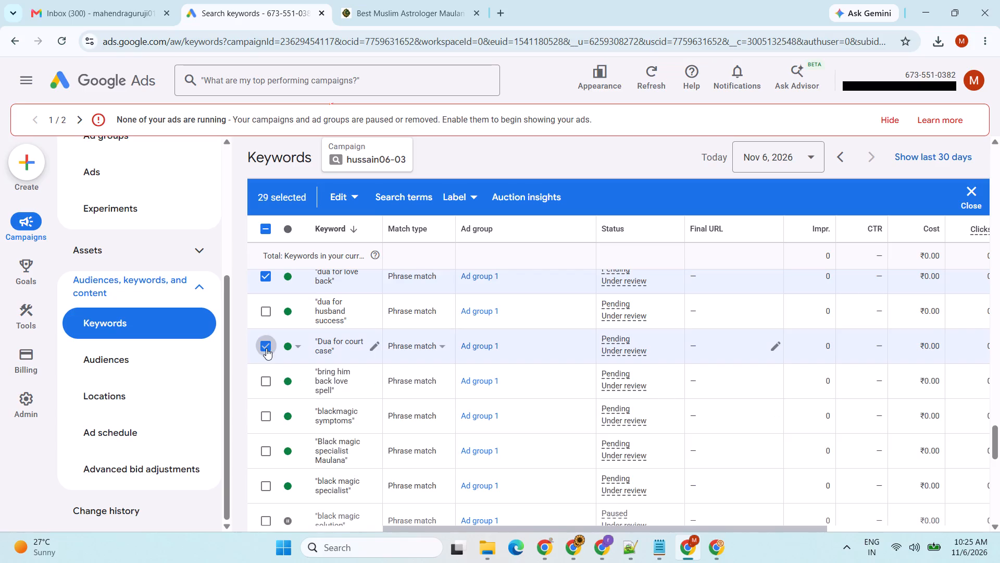
pyautogui.scroll(-2, 282, 471)
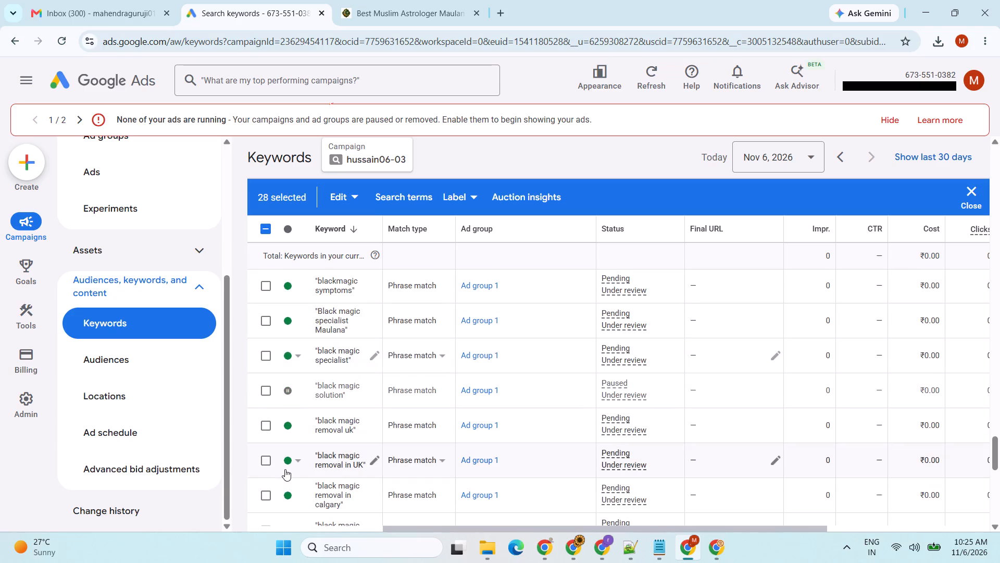
pyautogui.scroll(-2, 257, 445)
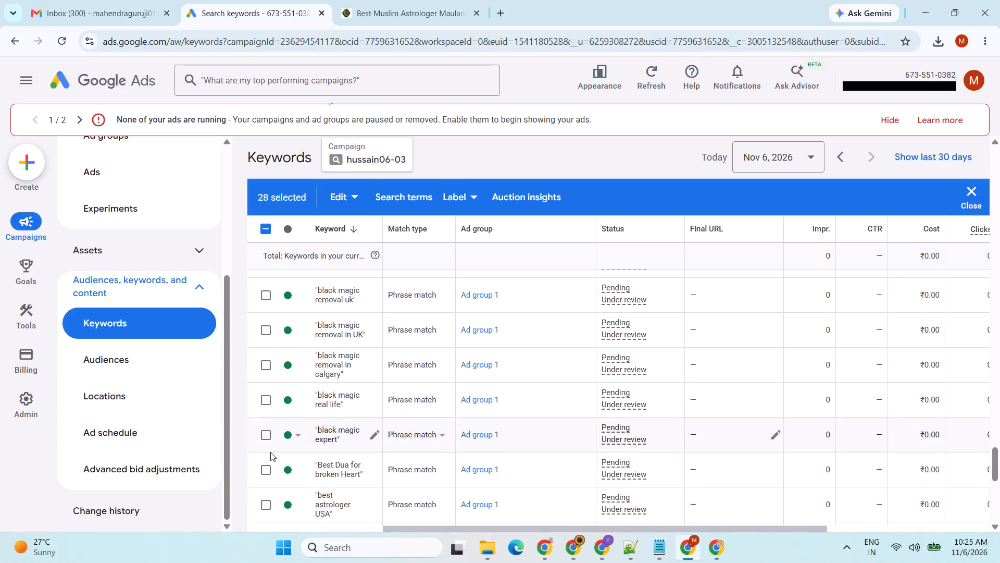
pyautogui.scroll(-3, 271, 452)
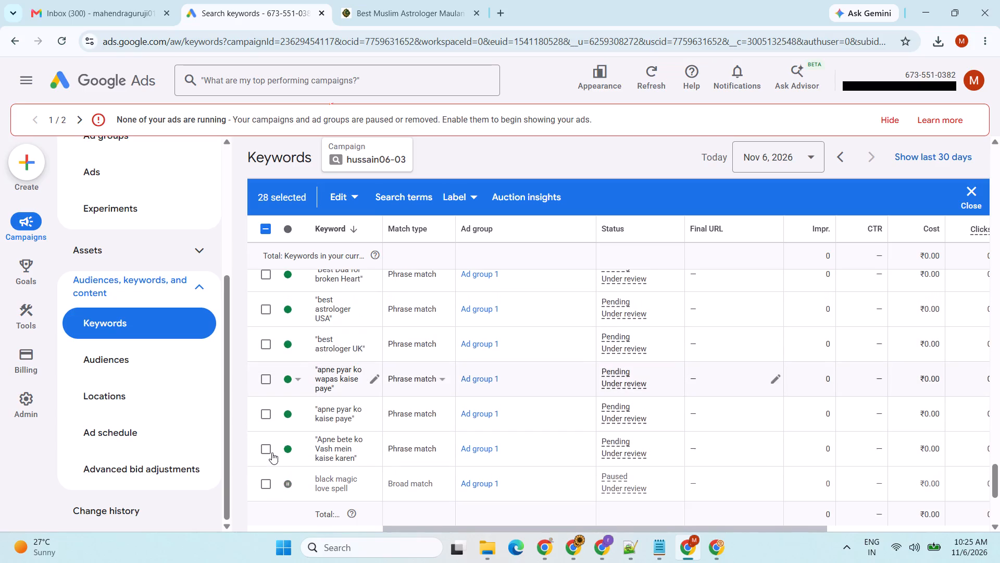
pyautogui.click(267, 310)
pyautogui.click(265, 345)
# Permanently remove all the selected keywords from the hussain06-03 campaign.
pyautogui.click(338, 216)
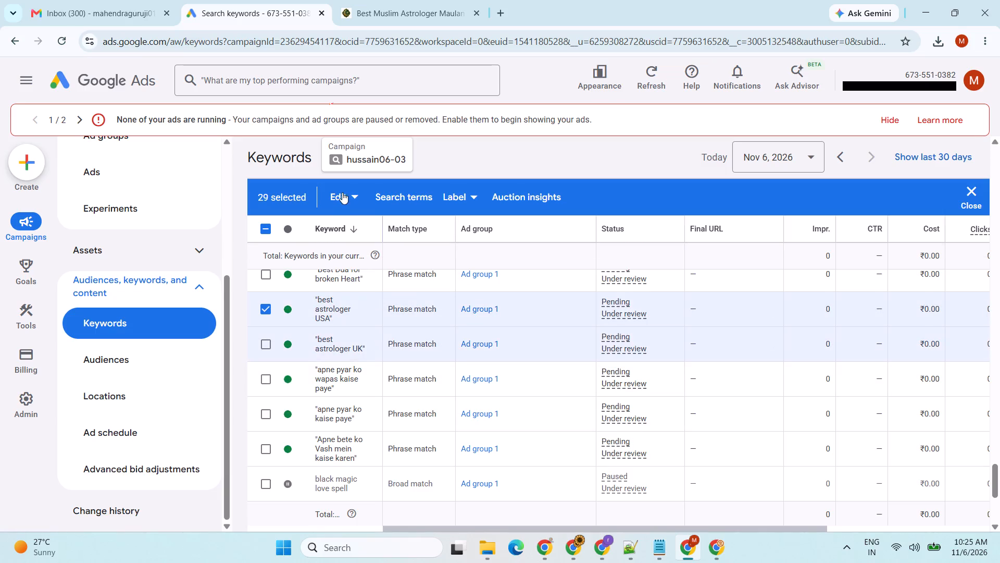
pyautogui.click(345, 192)
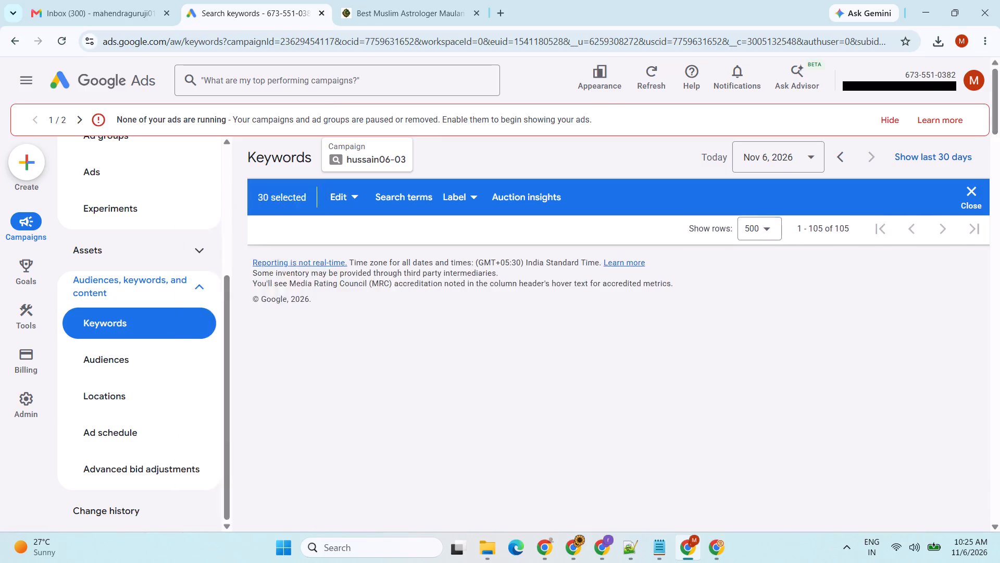
pyautogui.click(226, 380)
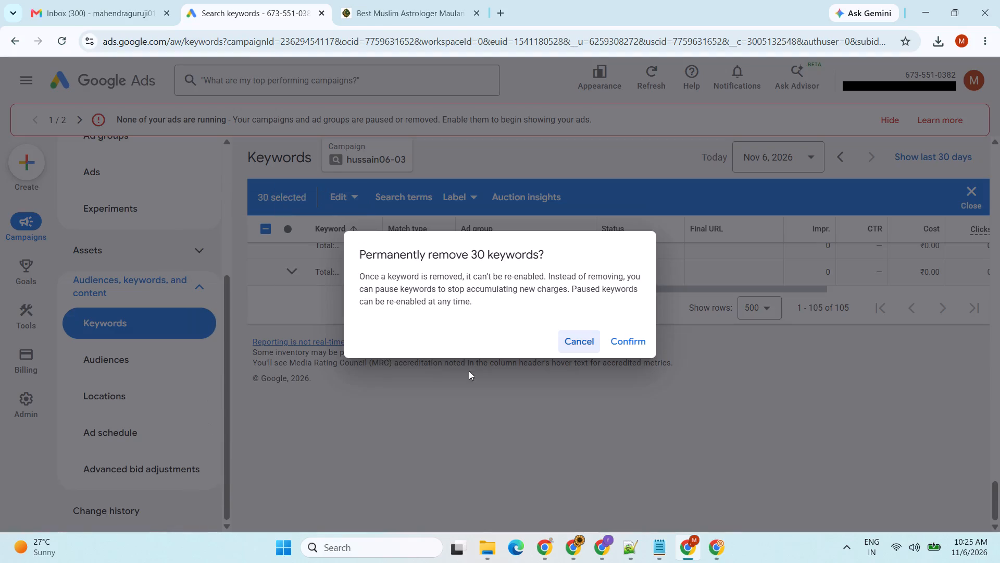
pyautogui.click(618, 336)
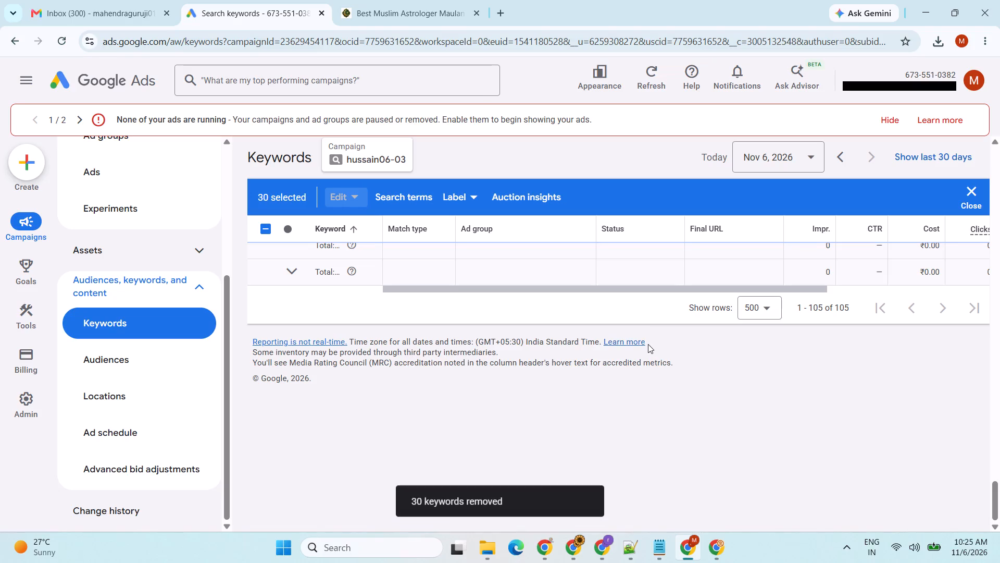
# Start adding new keywords to Ad group 1 of the hussain06-03 campaign and bring up the keyword ideas.
pyautogui.scroll(3, 548, 380)
pyautogui.click(264, 194)
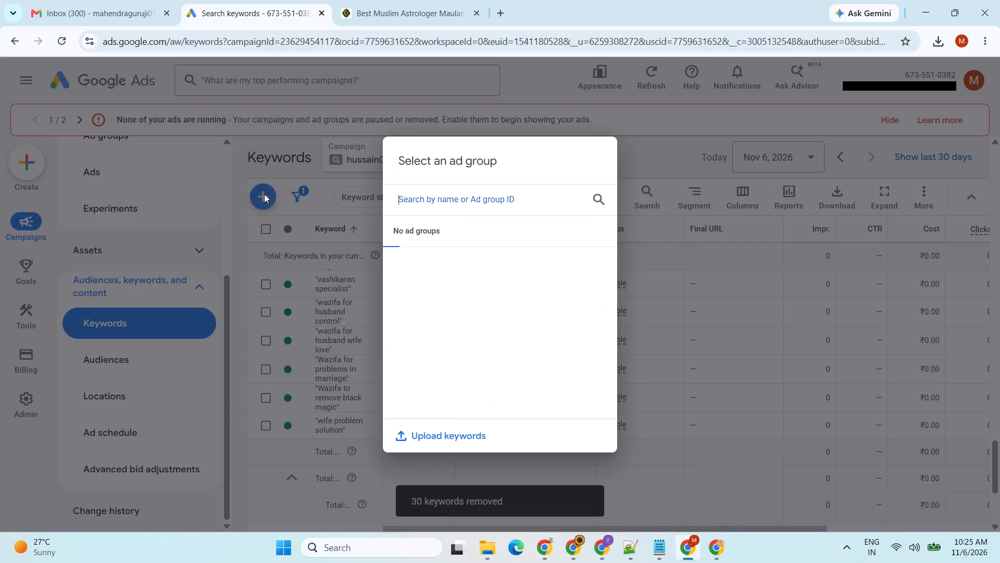
pyautogui.click(489, 267)
pyautogui.click(490, 380)
pyautogui.scroll(-2, 684, 415)
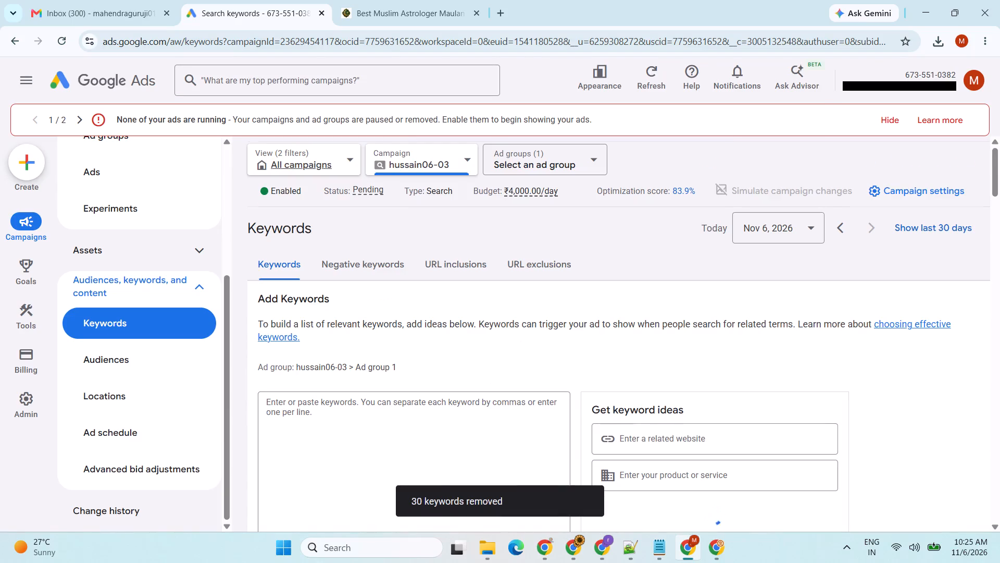
pyautogui.scroll(-1, 689, 411)
pyautogui.click(714, 280)
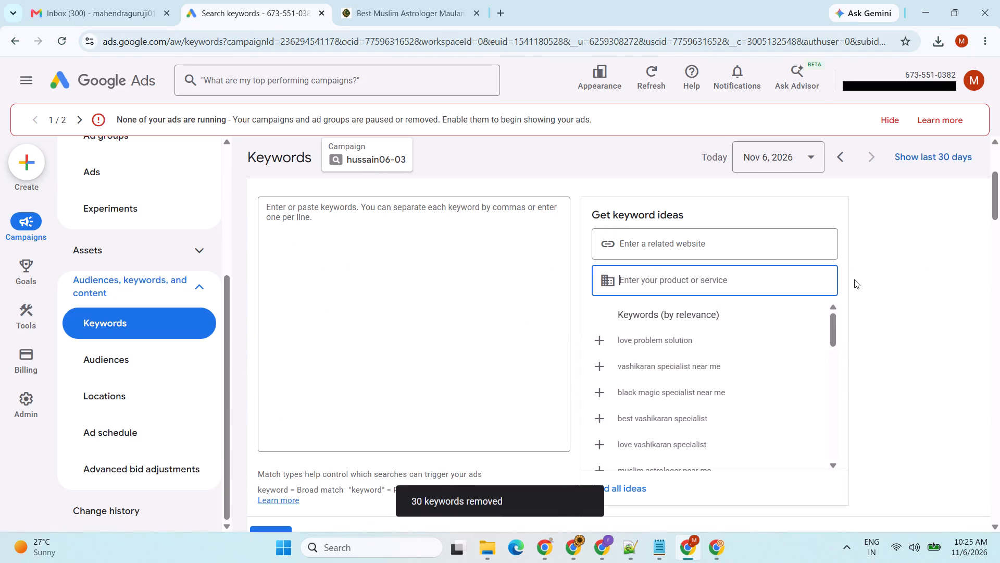
# Add the suggestions vashikaran specialist near me, black magic specialist near me, best vashikaran specialist, love vashikaran specialist and muslim astrologer near me to the new keywords.
pyautogui.click(688, 374)
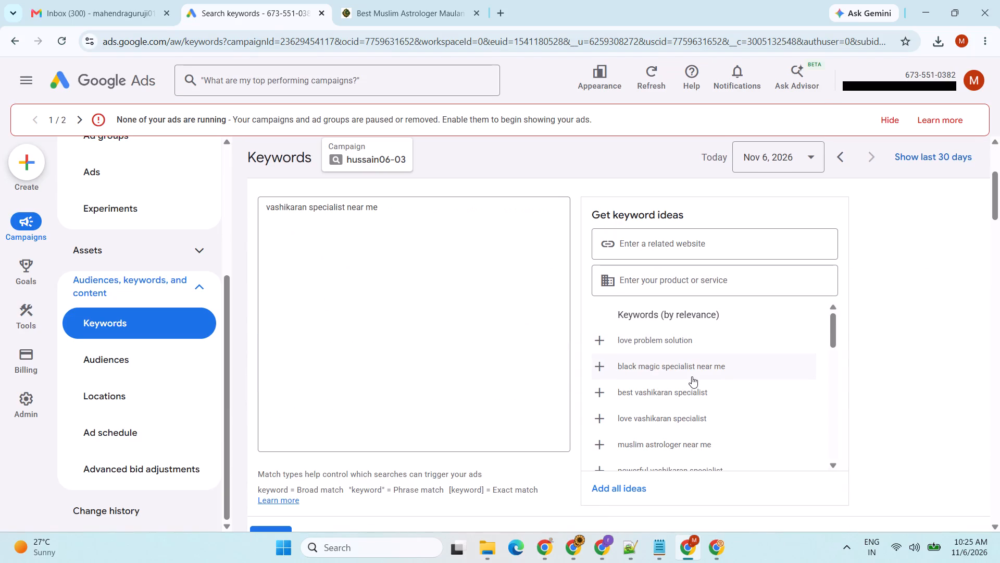
pyautogui.click(693, 375)
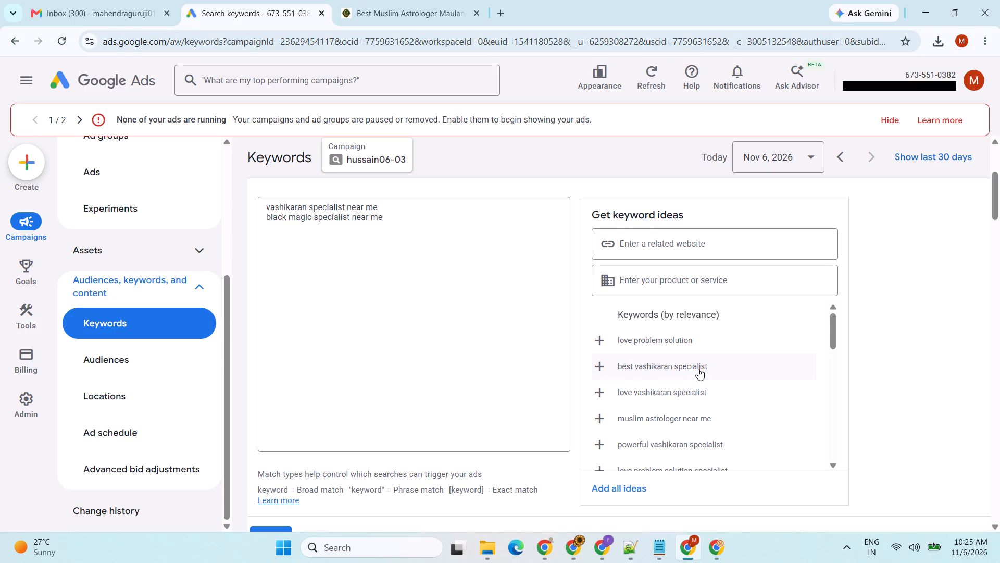
pyautogui.click(698, 369)
pyautogui.click(700, 369)
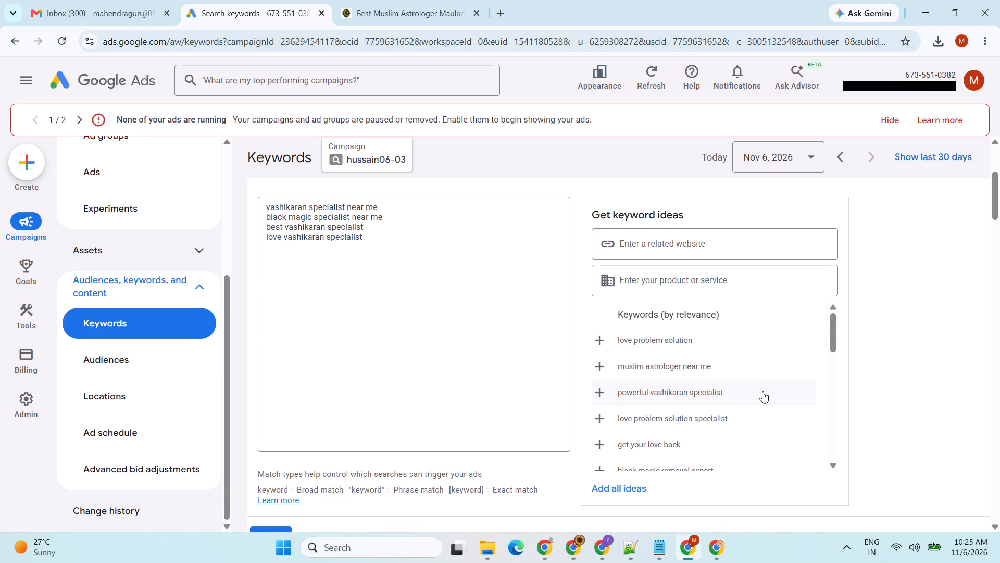
pyautogui.click(708, 369)
pyautogui.click(378, 244)
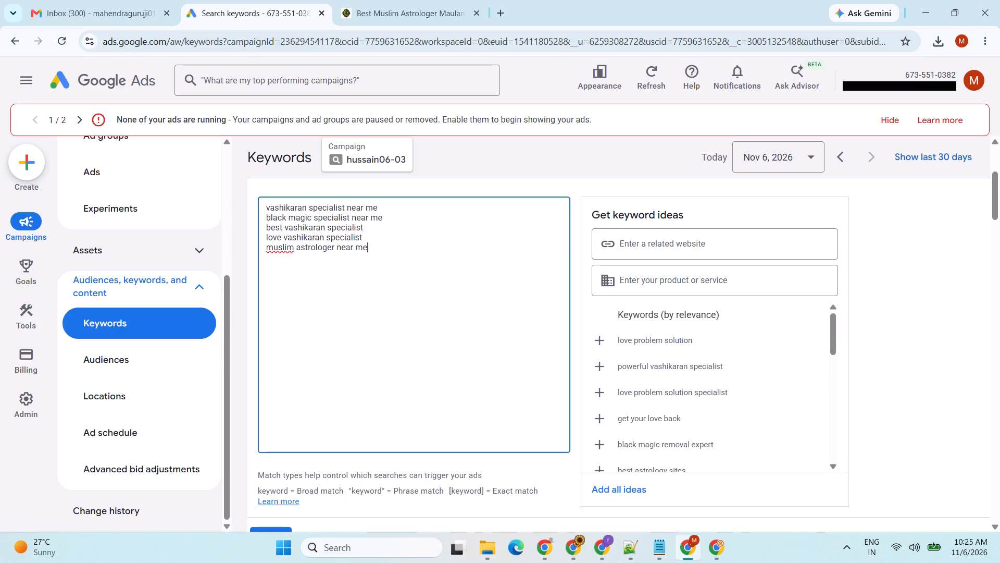
# Enclose the new keyword muslim astrologer near me in double quotation marks to make it a phrase match.
pyautogui.hotkey('shift', '"')
pyautogui.press('Left')
pyautogui.press('Left')
pyautogui.press('Left')
pyautogui.press('Left')
pyautogui.press('Left')
pyautogui.press('Left')
pyautogui.press('Left')
pyautogui.press('Left')
pyautogui.press('Left')
pyautogui.press('Left')
pyautogui.press('Left')
pyautogui.press('Left')
pyautogui.press('Left')
pyautogui.press('Left')
pyautogui.press('Left')
pyautogui.press('Left')
pyautogui.press('Left')
pyautogui.press('Left')
pyautogui.press('Left')
pyautogui.press('Left')
pyautogui.press('Left')
pyautogui.press('Left')
pyautogui.press('Left')
pyautogui.press('Left')
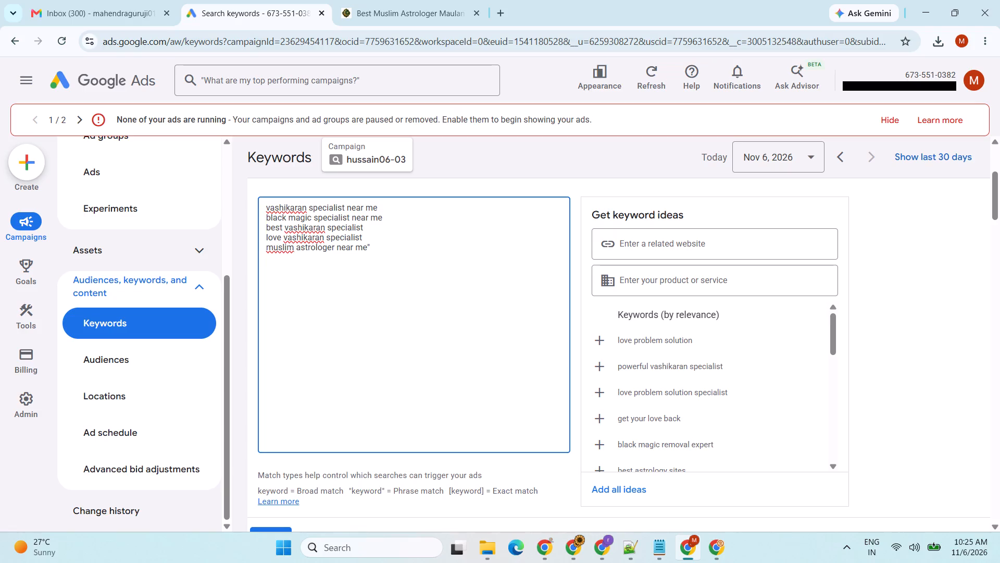
pyautogui.hotkey('shift', '"')
pyautogui.press('Down')
pyautogui.press('Return')
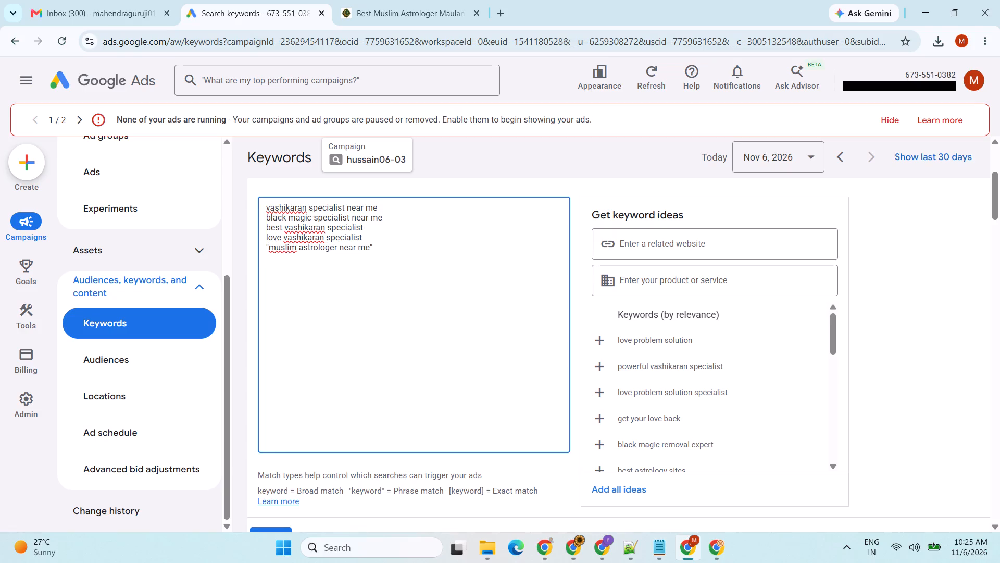
# Add the suggestions black magic removal expert and powerful vashikaran specialist to the new keywords.
pyautogui.click(679, 456)
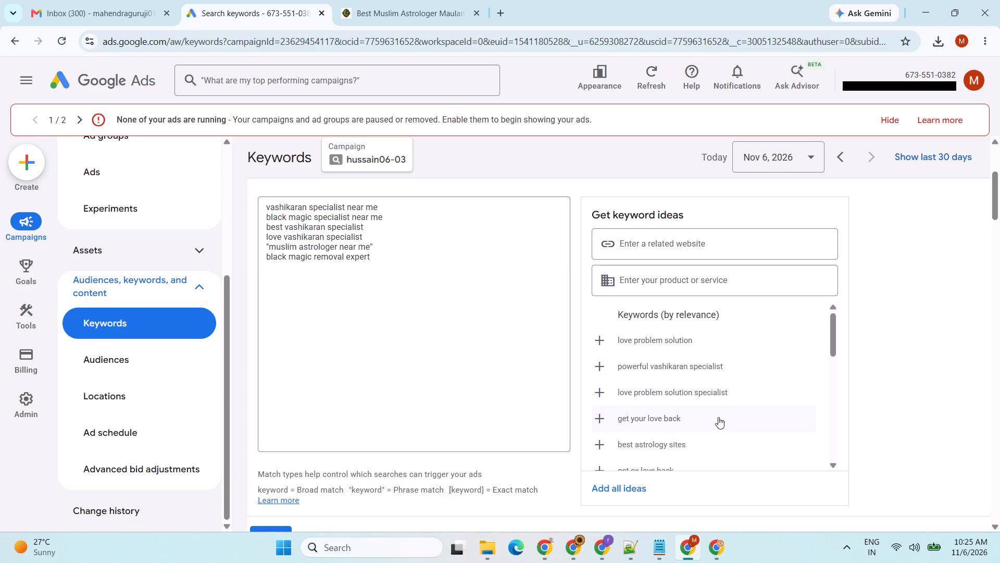
pyautogui.click(704, 372)
# Add the suggestion wazifa for husband love to the new keywords and enclose it in double quotation marks as a phrase match.
pyautogui.scroll(-1, 790, 398)
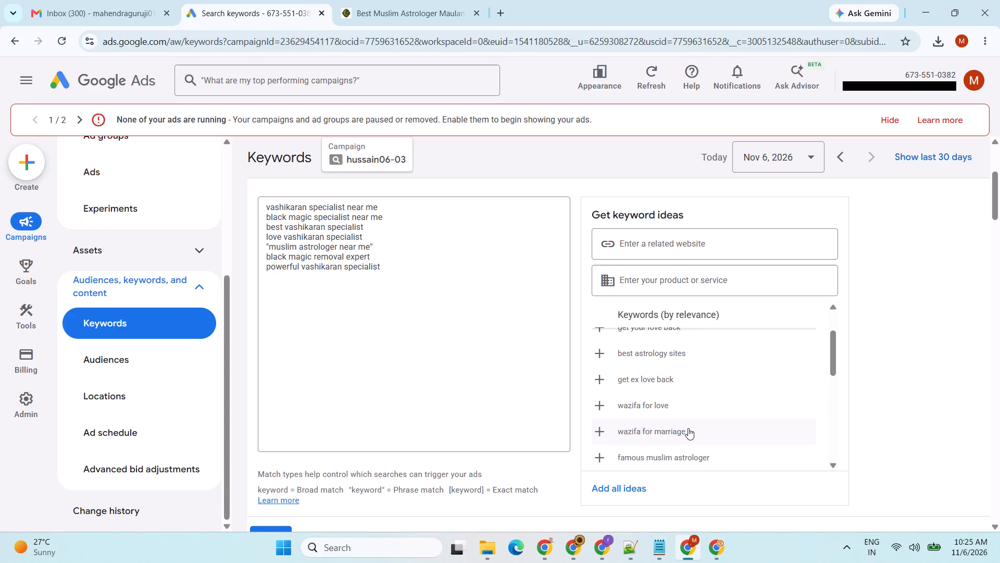
pyautogui.scroll(-1, 709, 420)
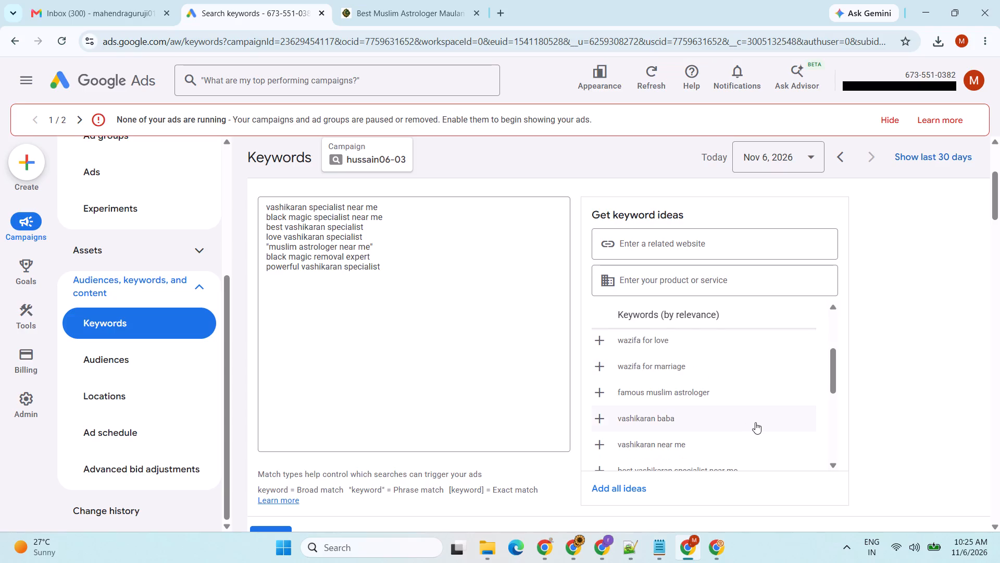
pyautogui.scroll(-1, 756, 422)
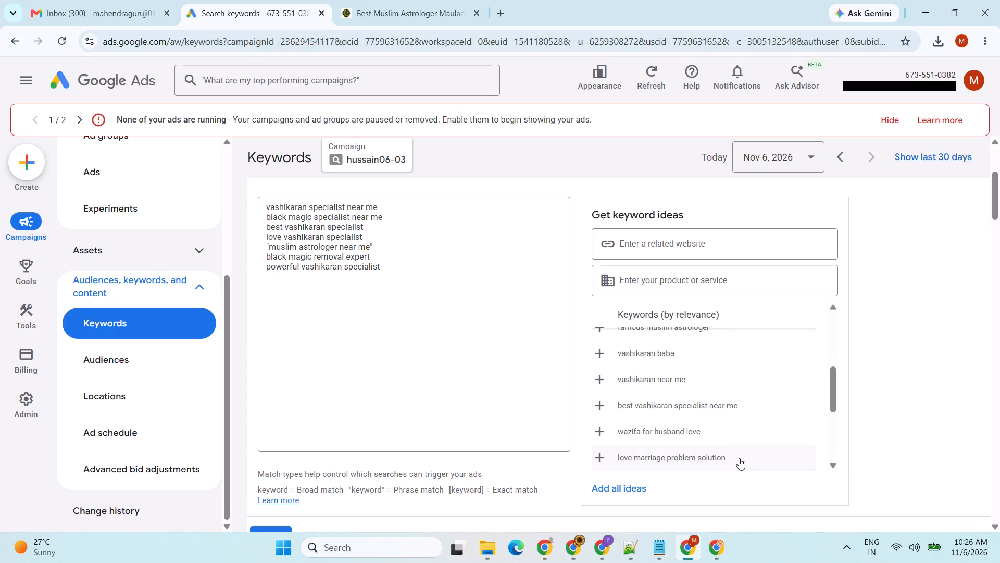
pyautogui.click(729, 428)
pyautogui.click(381, 283)
pyautogui.hotkey('shift', '"')
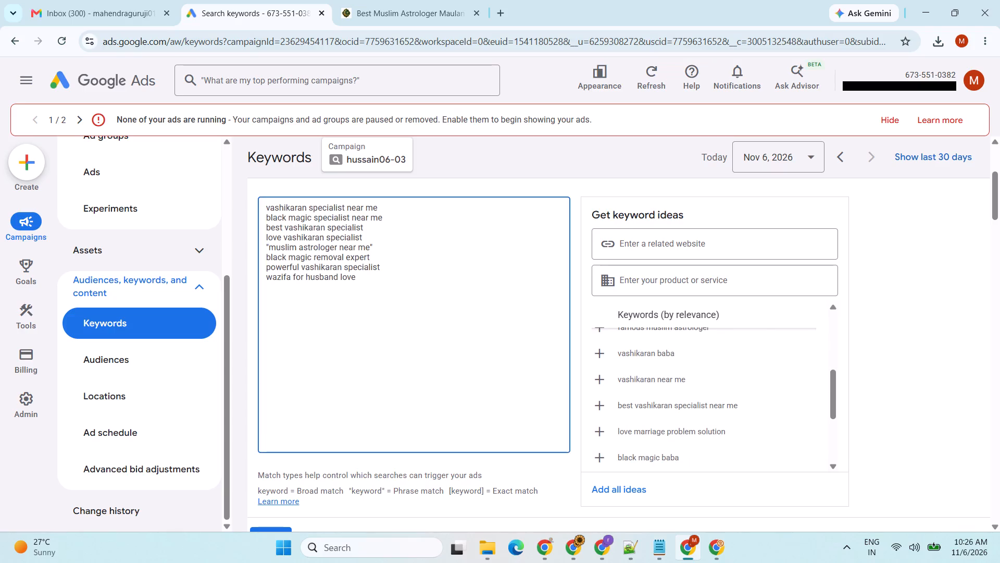
pyautogui.press('Left')
pyautogui.press('Left')
pyautogui.press('Left')
pyautogui.press('Left')
pyautogui.press('Left')
pyautogui.press('Left')
pyautogui.press('Left')
pyautogui.press('Left')
pyautogui.press('Left')
pyautogui.press('Left')
pyautogui.press('Left')
pyautogui.press('Left')
pyautogui.press('Left')
pyautogui.press('Left')
pyautogui.press('Left')
pyautogui.press('Left')
pyautogui.press('Left')
pyautogui.press('Left')
pyautogui.press('Left')
pyautogui.press('Left')
pyautogui.press('Left')
pyautogui.press('Left')
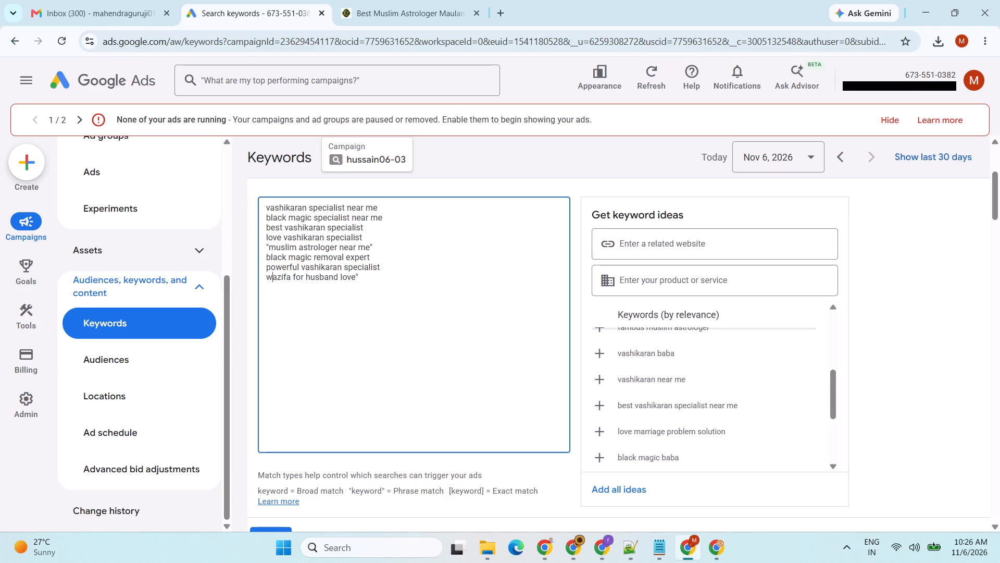
pyautogui.press('Left')
pyautogui.hotkey('shift', '"')
pyautogui.press('Down')
pyautogui.press('Return')
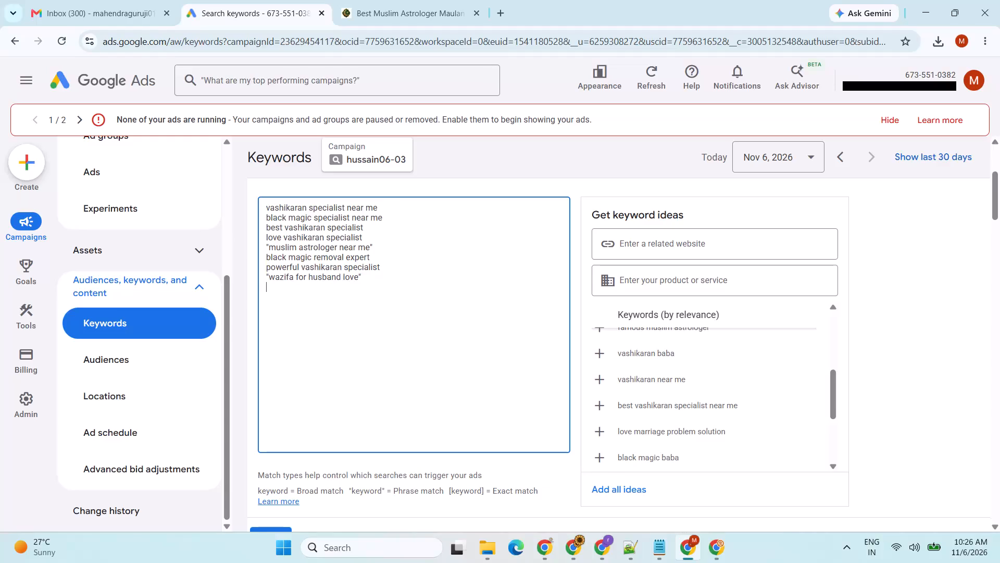
# Load more keyword ideas, add the suggestion muslim vashikaran and extend it to muslim vashikaran specialist.
pyautogui.scroll(-2, 731, 393)
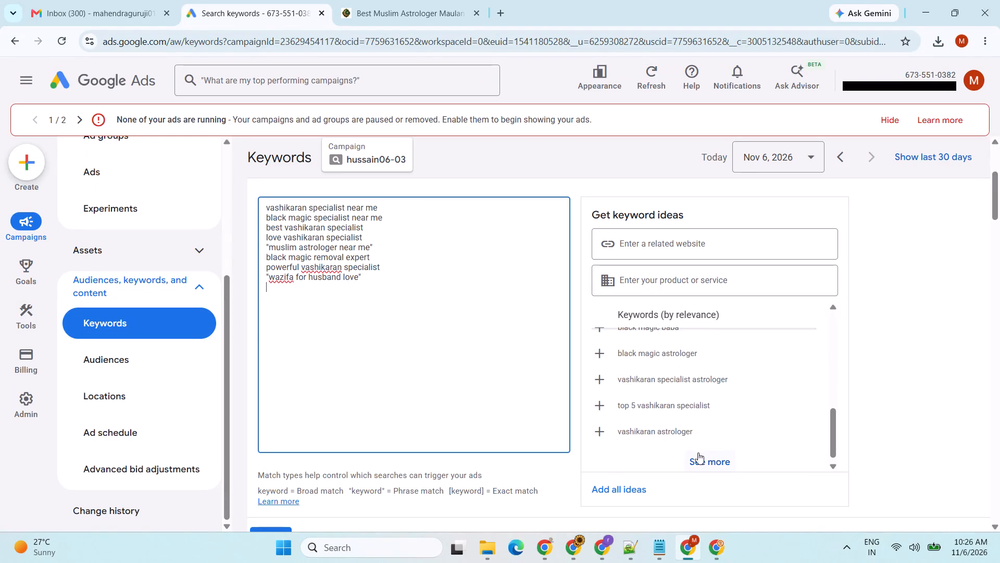
pyautogui.click(694, 460)
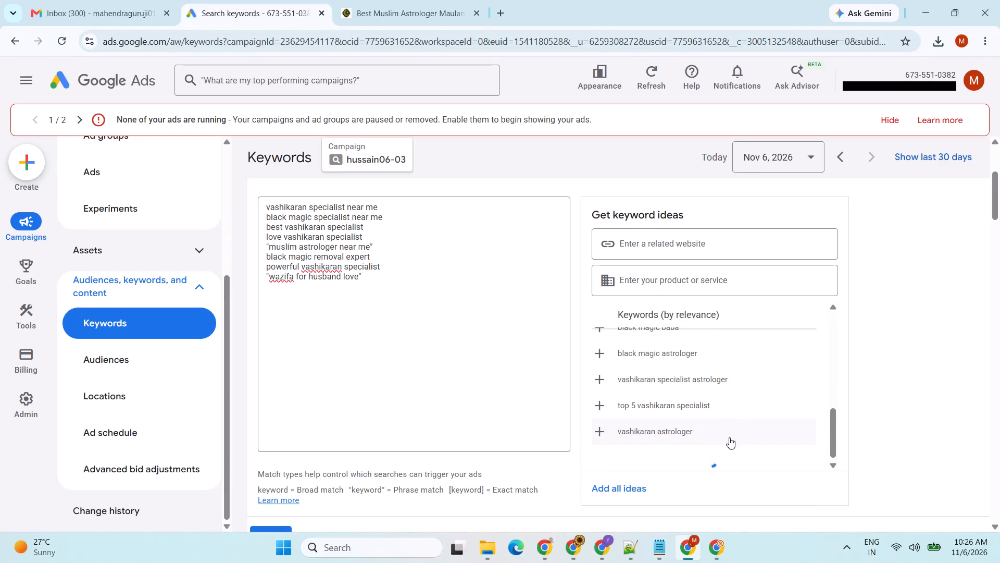
pyautogui.scroll(-4, 747, 368)
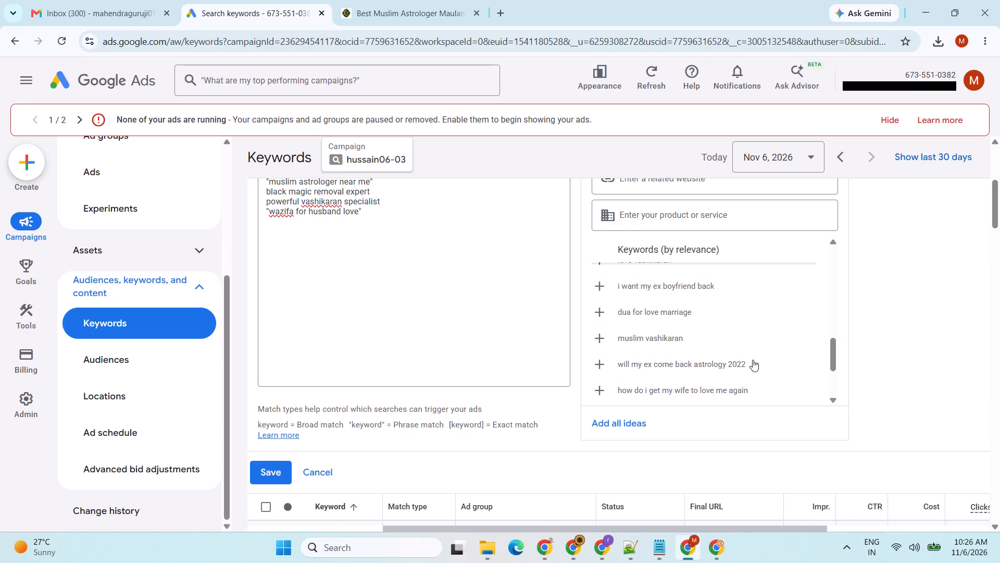
pyautogui.click(727, 334)
pyautogui.click(364, 232)
pyautogui.press('space')
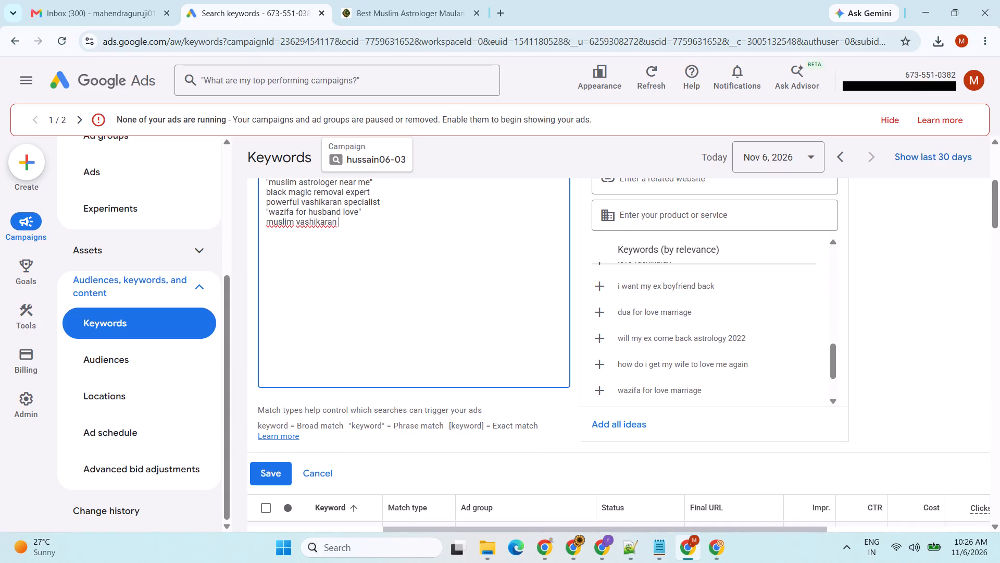
pyautogui.write('specialist')
pyautogui.press('Return')
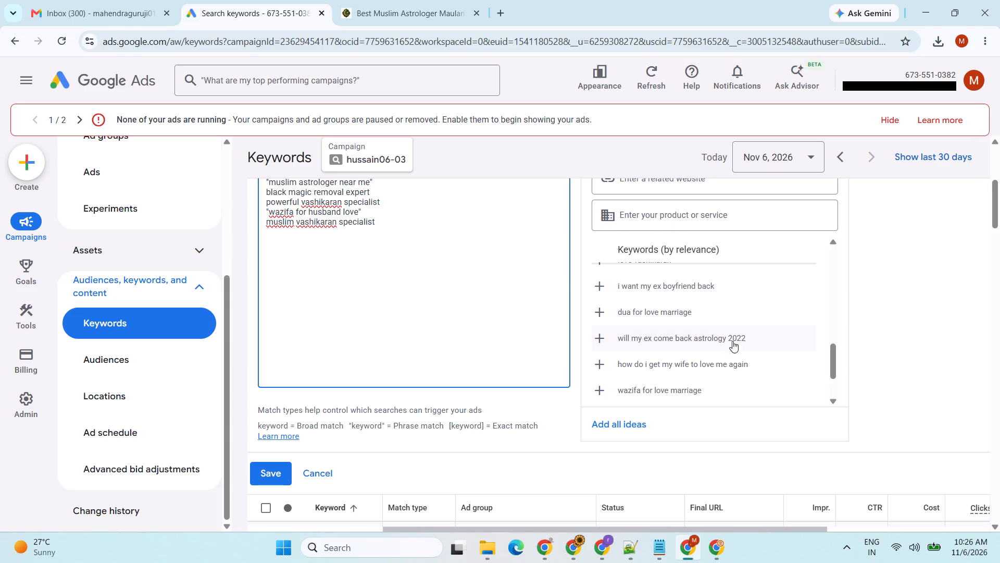
# Add the suggestion vashikaran expert to the new keywords and enclose it in double quotation marks as a phrase match.
pyautogui.scroll(-2, 741, 347)
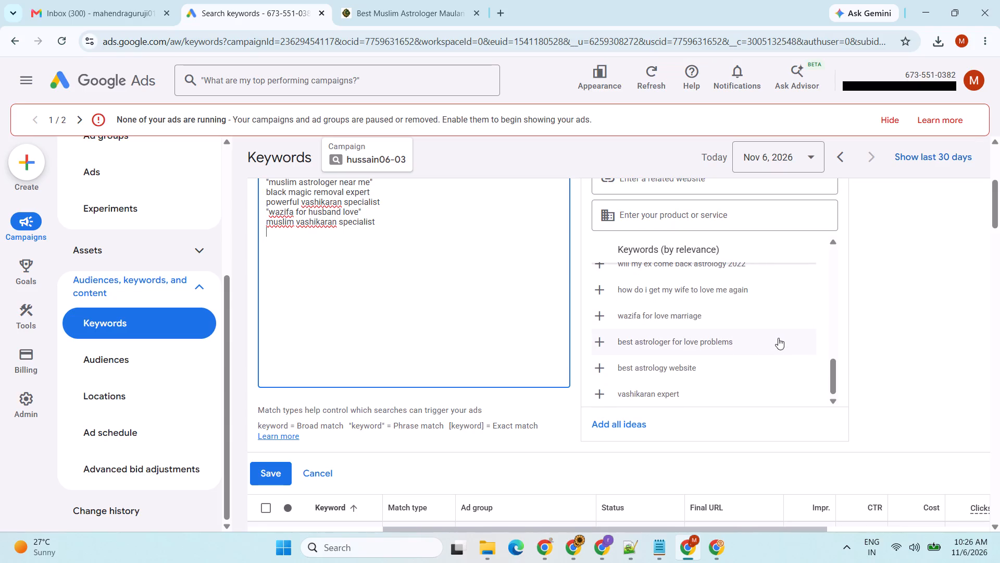
pyautogui.click(672, 397)
pyautogui.click(350, 238)
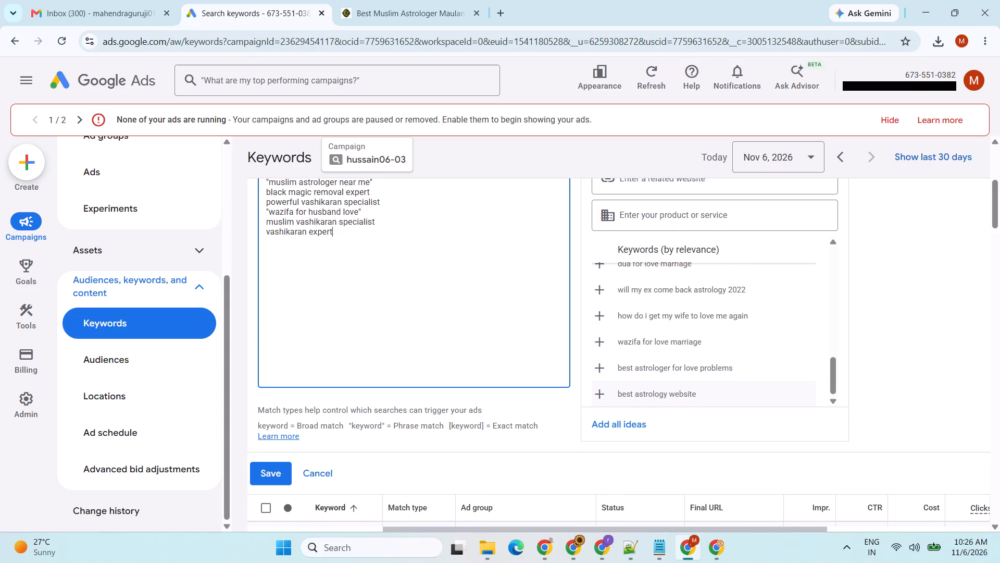
pyautogui.hotkey('shift', '"')
pyautogui.press('Left')
pyautogui.press('Left')
pyautogui.press('Left')
pyautogui.press('Left')
pyautogui.press('Left')
pyautogui.press('Left')
pyautogui.press('Left')
pyautogui.press('Left')
pyautogui.press('Left')
pyautogui.press('Left')
pyautogui.press('Left')
pyautogui.press('Left')
pyautogui.press('Left')
pyautogui.press('Left')
pyautogui.press('Left')
pyautogui.press('Left')
pyautogui.press('Left')
pyautogui.press('Left')
pyautogui.hotkey('shift', '"')
pyautogui.press('Down')
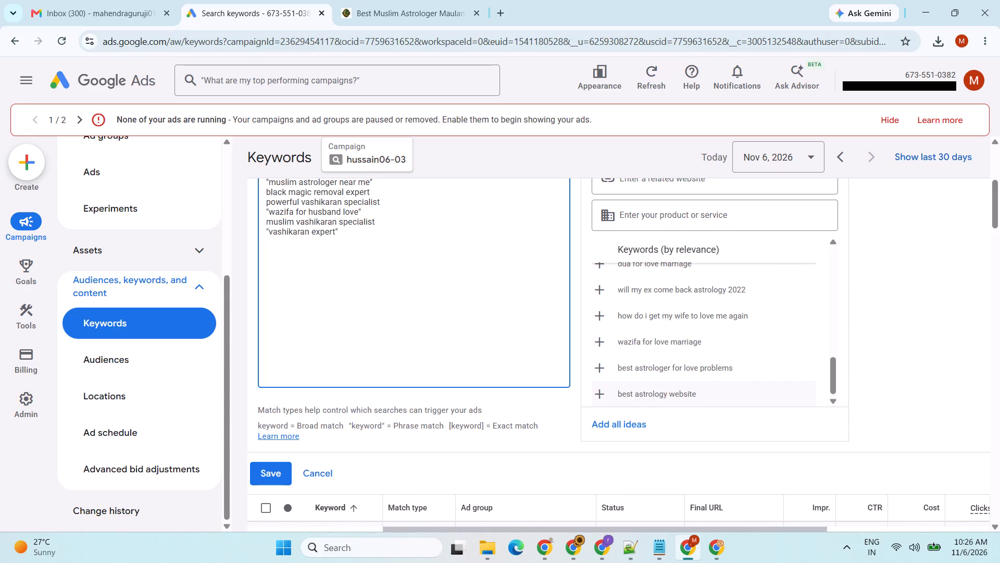
pyautogui.press('Return')
# Get keyword ideas for the product or service black magic, and refine it to black magic specialist.
pyautogui.scroll(-2, 788, 331)
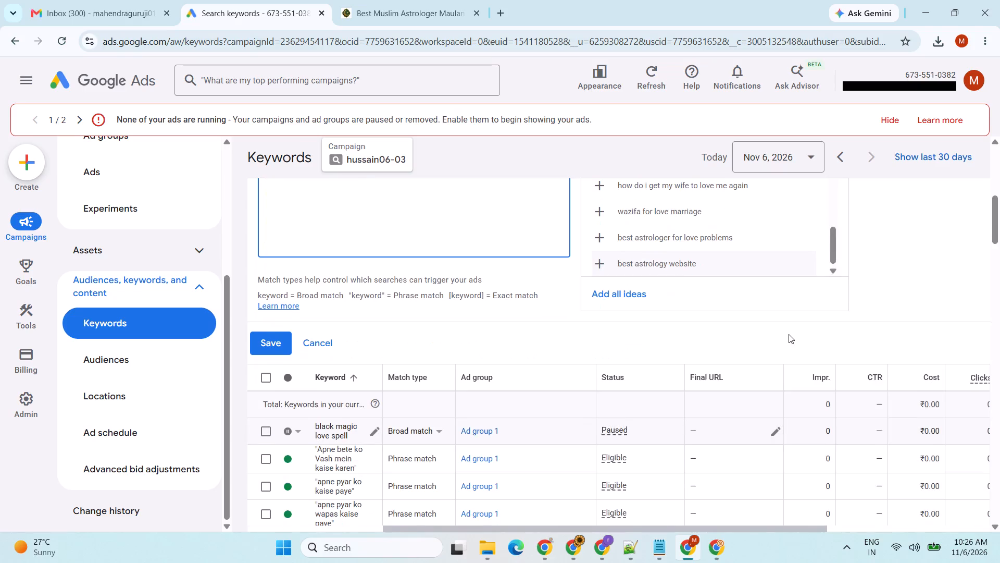
pyautogui.scroll(3, 929, 320)
pyautogui.click(726, 291)
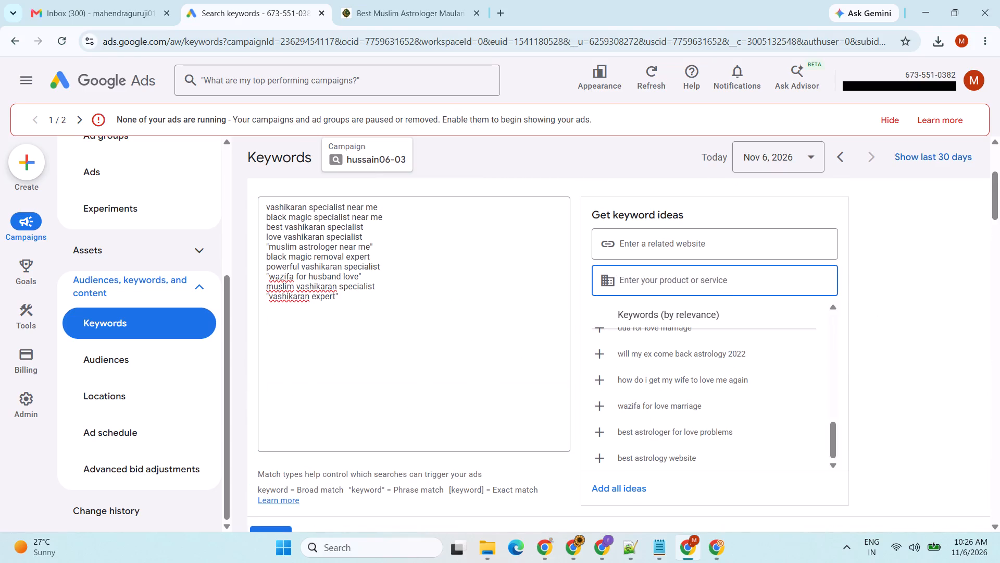
pyautogui.write('blackm')
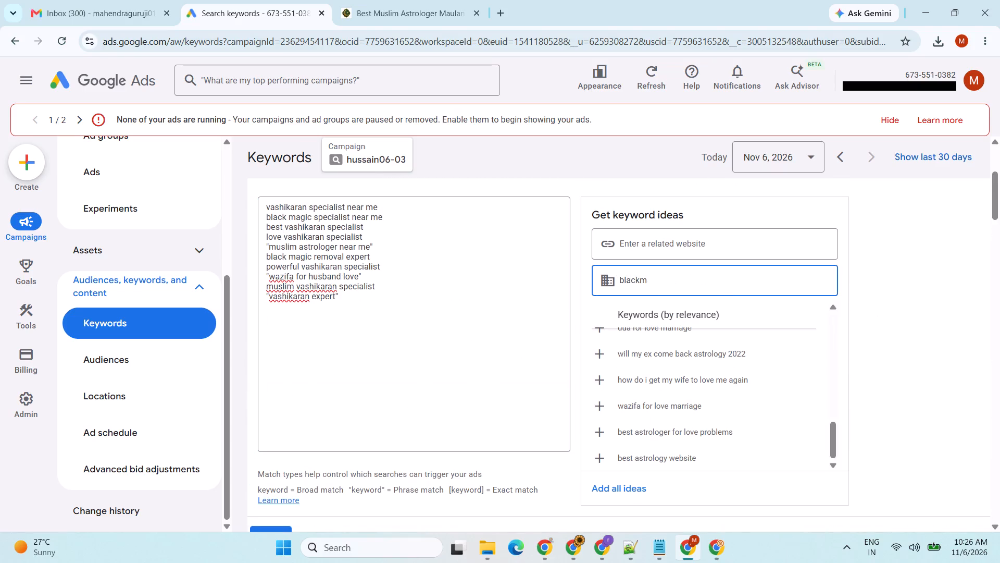
pyautogui.press('BackSpace')
pyautogui.press('space')
pyautogui.write('magic')
pyautogui.press('Return')
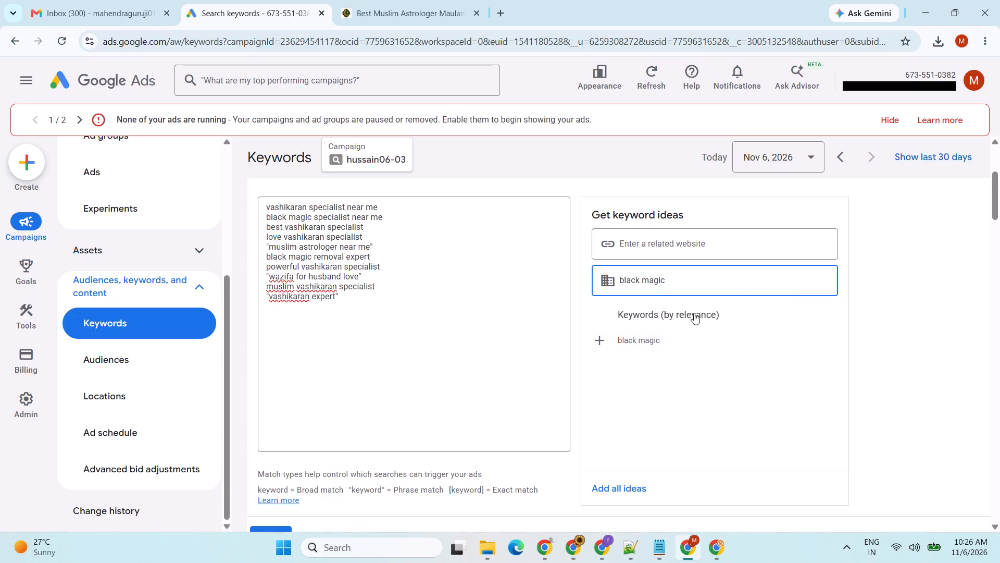
pyautogui.click(689, 277)
pyautogui.press('space')
pyautogui.write('specialist')
pyautogui.press('Return')
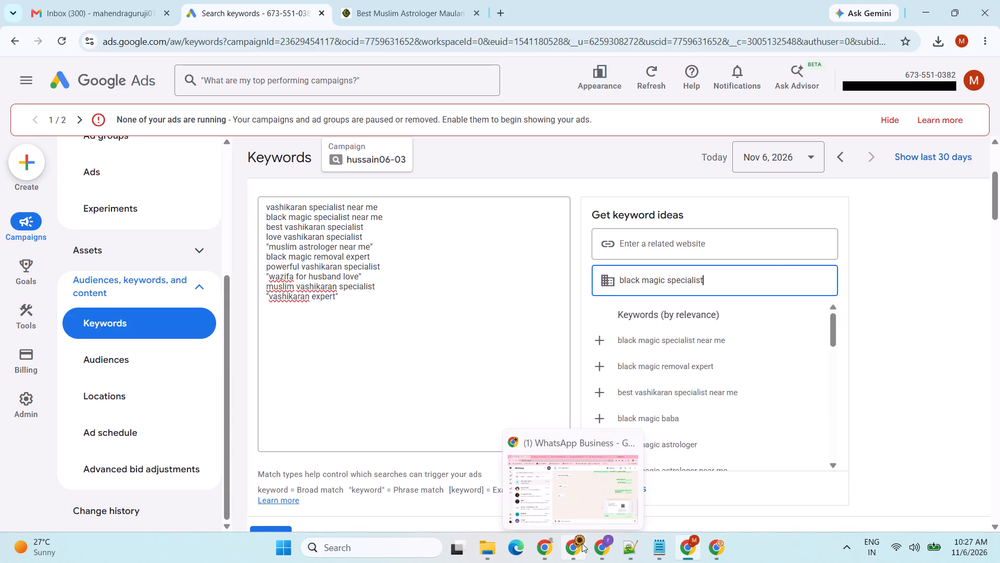
pyautogui.click(916, 319)
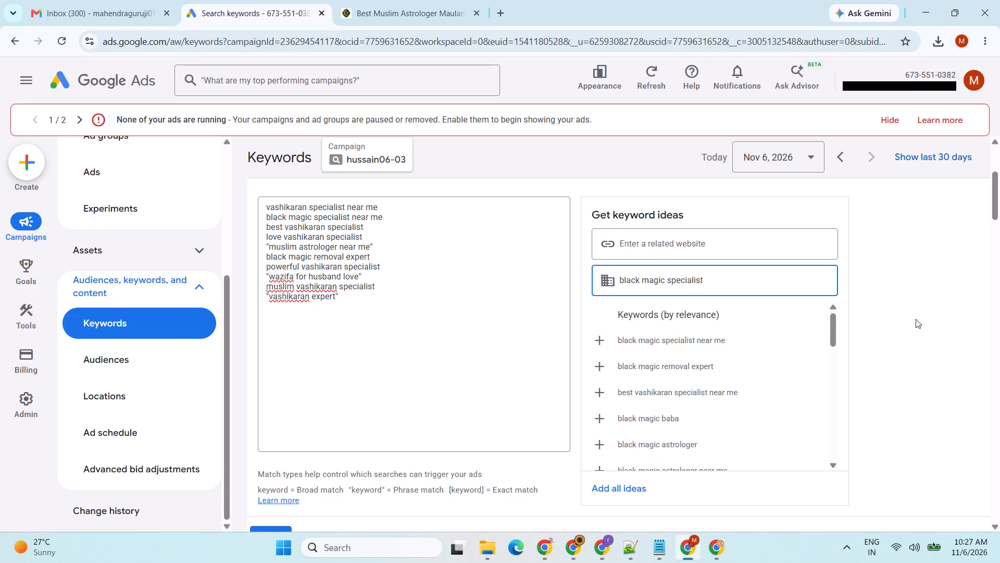
# Add the suggestion black magic baba to the new keywords and enclose it in double quotation marks as a phrase match.
pyautogui.click(697, 420)
pyautogui.click(369, 315)
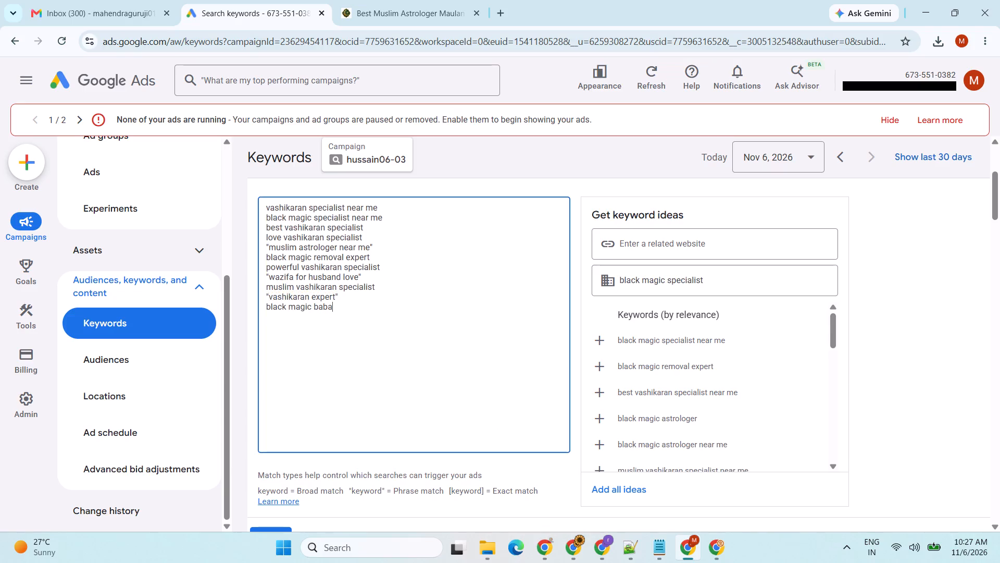
pyautogui.hotkey('shift', '"')
pyautogui.press('Left')
pyautogui.press('Left')
pyautogui.press('Left')
pyautogui.press('Left')
pyautogui.press('Left')
pyautogui.press('Left')
pyautogui.press('Left')
pyautogui.press('Left')
pyautogui.press('Left')
pyautogui.press('Left')
pyautogui.press('Left')
pyautogui.press('Left')
pyautogui.press('Left')
pyautogui.press('Left')
pyautogui.press('Left')
pyautogui.press('Left')
pyautogui.press('Left')
pyautogui.hotkey('shift', '"')
pyautogui.press('Down')
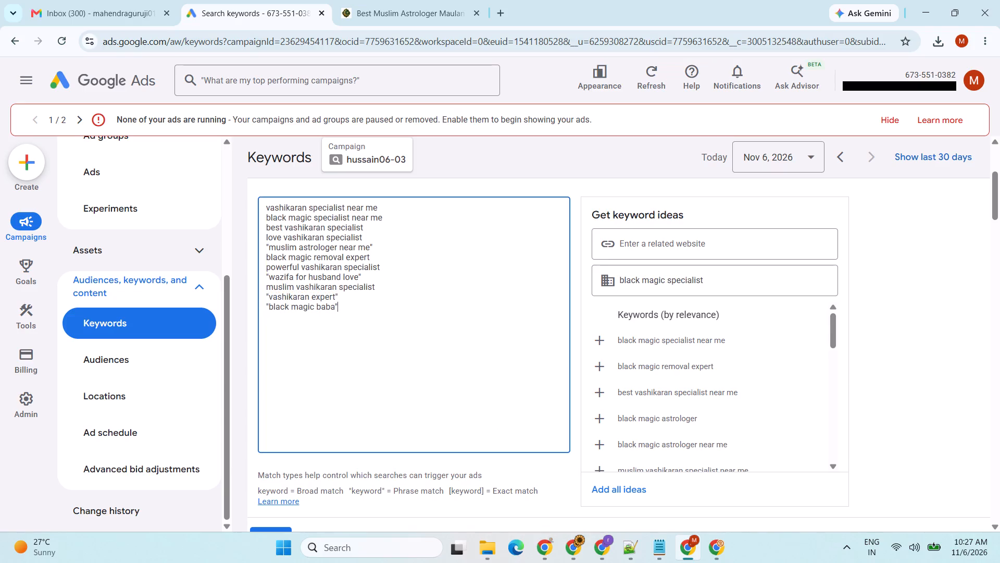
pyautogui.press('Return')
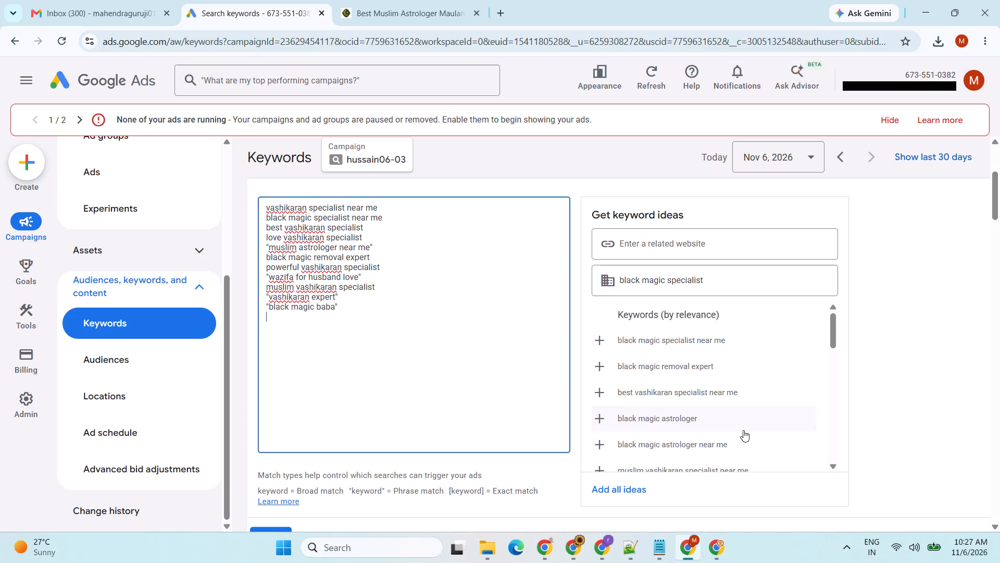
# Add the suggestion black magic astrologer to the new keywords and enclose it in double quotation marks as a phrase match.
pyautogui.click(692, 420)
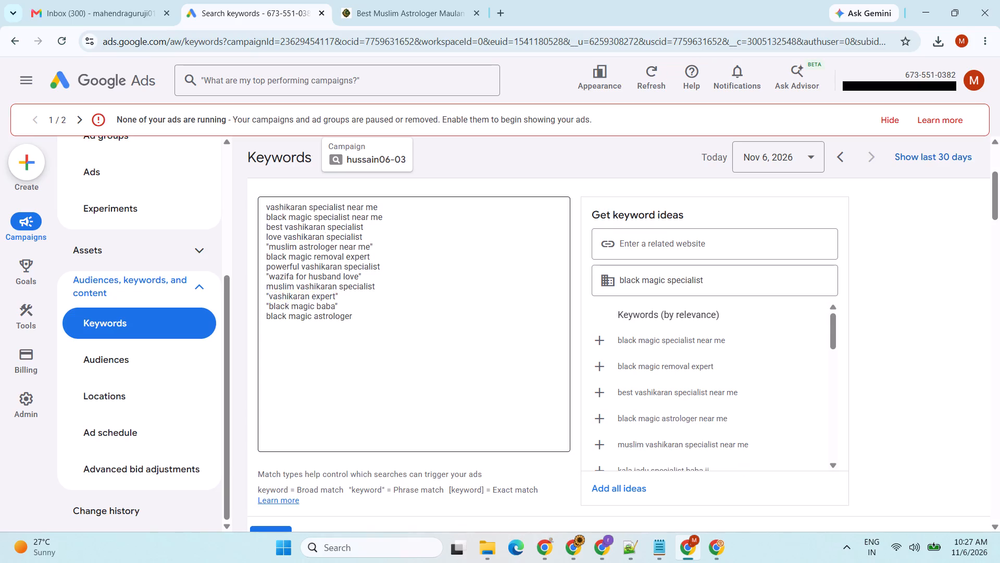
pyautogui.click(365, 323)
pyautogui.hotkey('shift', '"')
pyautogui.press('Left')
pyautogui.press('Left')
pyautogui.press('Left')
pyautogui.press('Left')
pyautogui.press('Left')
pyautogui.press('Left')
pyautogui.press('Left')
pyautogui.press('Left')
pyautogui.press('Left')
pyautogui.press('Left')
pyautogui.press('Left')
pyautogui.press('Left')
pyautogui.press('Left')
pyautogui.press('Left')
pyautogui.press('Left')
pyautogui.press('Left')
pyautogui.press('Left')
pyautogui.press('Left')
pyautogui.press('Left')
pyautogui.press('Left')
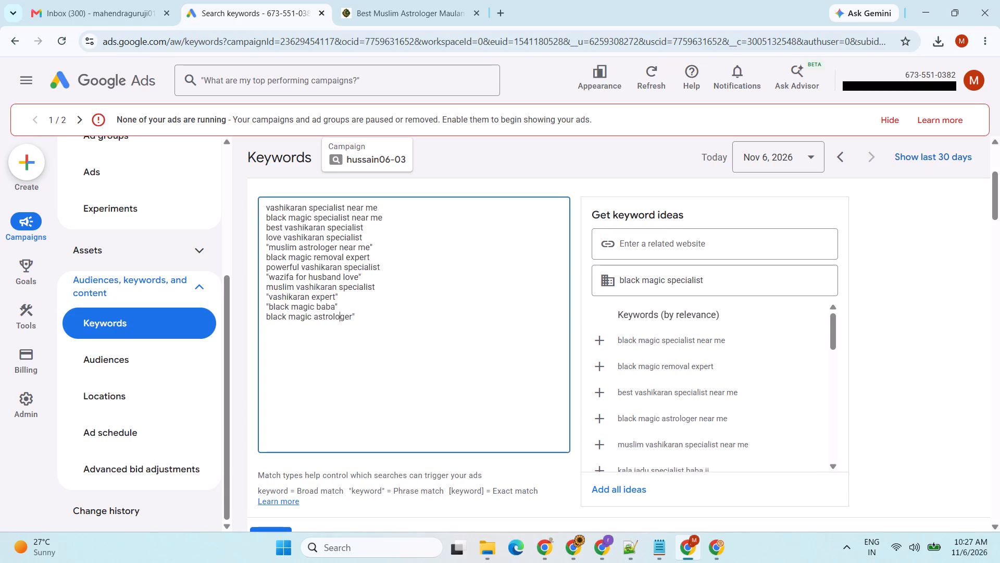
pyautogui.press('Left')
pyautogui.hotkey('shift', '"')
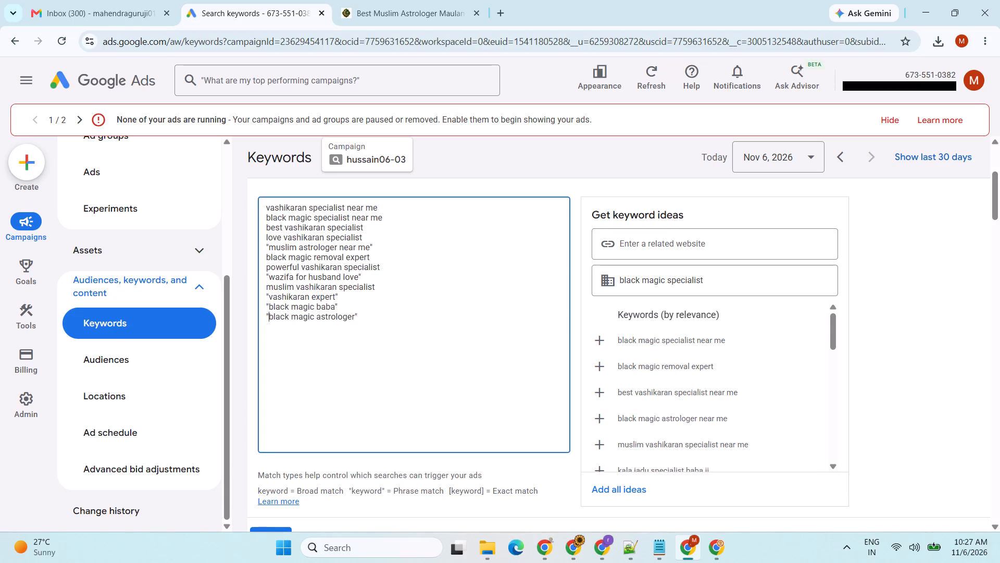
pyautogui.press('Down')
pyautogui.press('Return')
# Add the suggestion kala jadu specialist baba ji to the new keywords as a broad match.
pyautogui.scroll(-1, 754, 390)
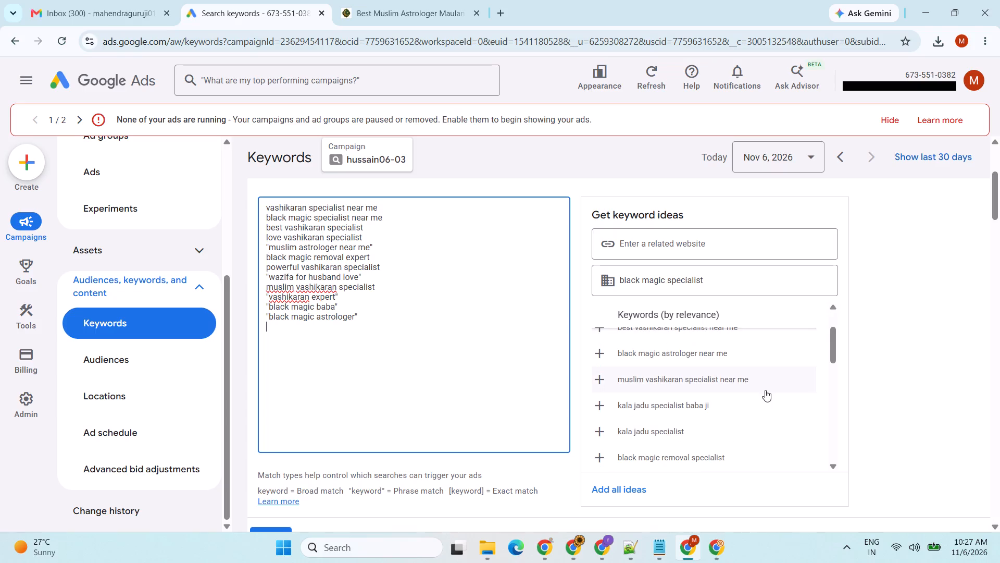
pyautogui.click(685, 410)
pyautogui.click(396, 328)
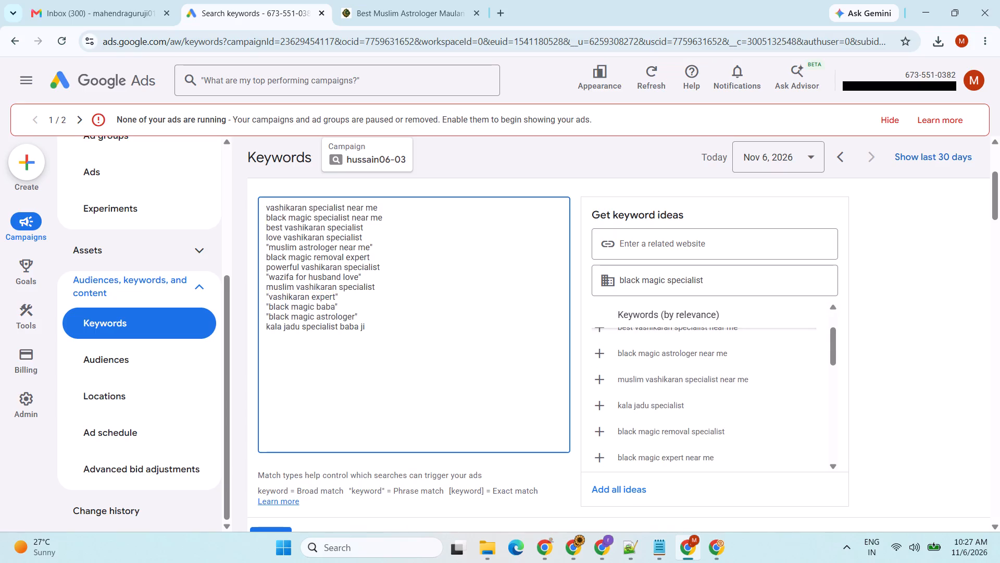
# Add the suggestion black magic expert near me to the new keywords and enclose it in double quotation marks as a phrase match.
pyautogui.scroll(-1, 730, 429)
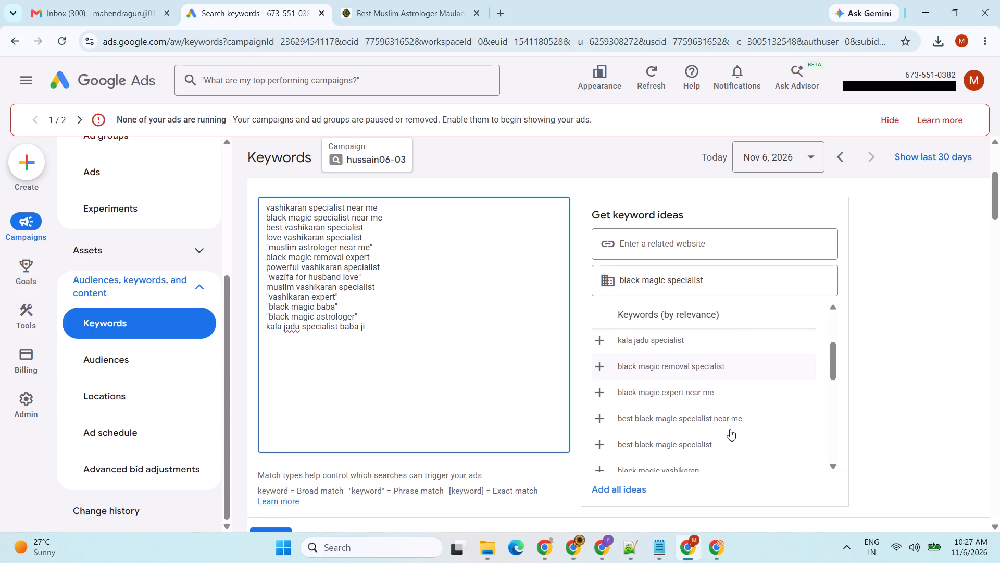
pyautogui.click(705, 392)
pyautogui.click(390, 339)
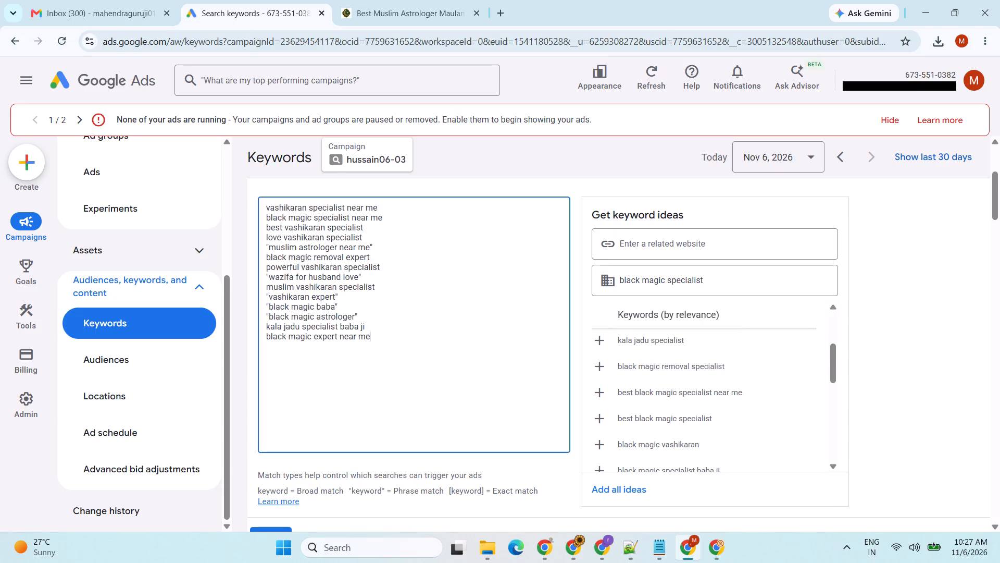
pyautogui.hotkey('shift', '"')
pyautogui.press('Left')
pyautogui.press('Left')
pyautogui.press('Left')
pyautogui.press('Left')
pyautogui.press('Left')
pyautogui.press('Left')
pyautogui.press('Left')
pyautogui.press('Left')
pyautogui.press('Left')
pyautogui.press('Left')
pyautogui.press('Left')
pyautogui.press('Left')
pyautogui.press('Left')
pyautogui.press('Left')
pyautogui.press('Left')
pyautogui.press('Left')
pyautogui.press('Left')
pyautogui.press('Left')
pyautogui.press('Left')
pyautogui.press('Left')
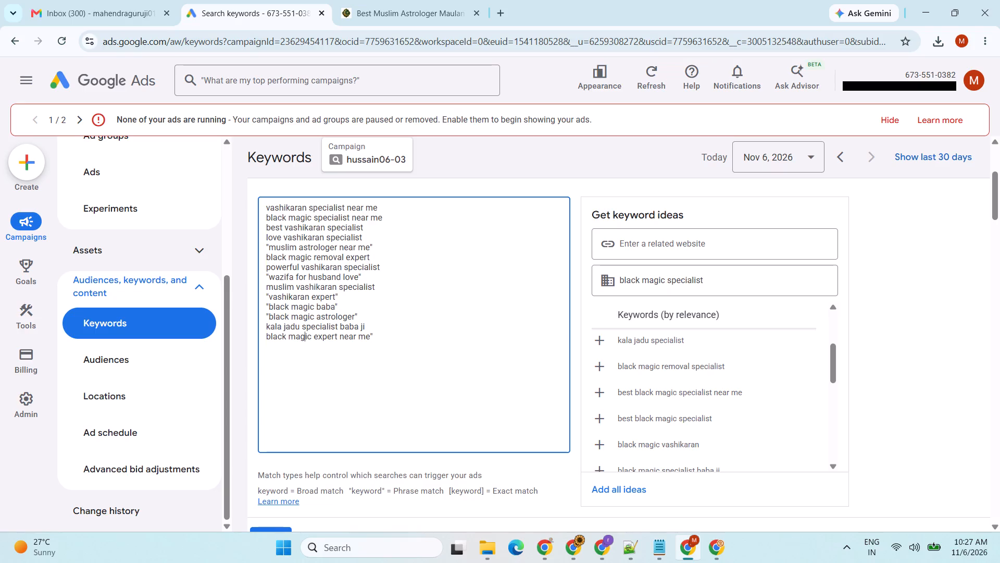
pyautogui.press('Left')
pyautogui.press('Left')
pyautogui.press('Left')
pyautogui.hotkey('shift', '"')
pyautogui.press('Down')
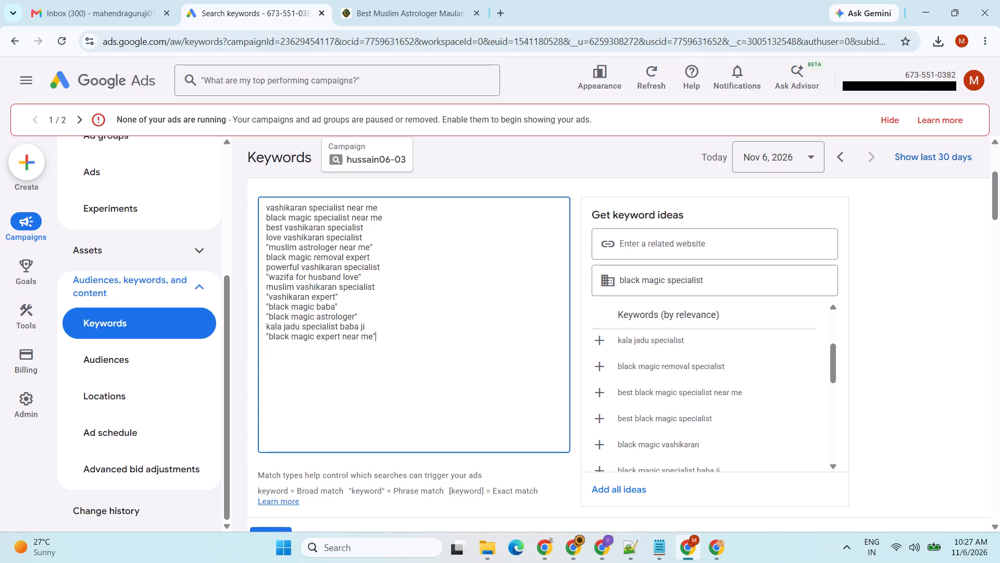
pyautogui.press('Return')
# Add the suggestion black magic vashikaran to the new keywords and enclose it in double quotation marks as a phrase match.
pyautogui.click(692, 438)
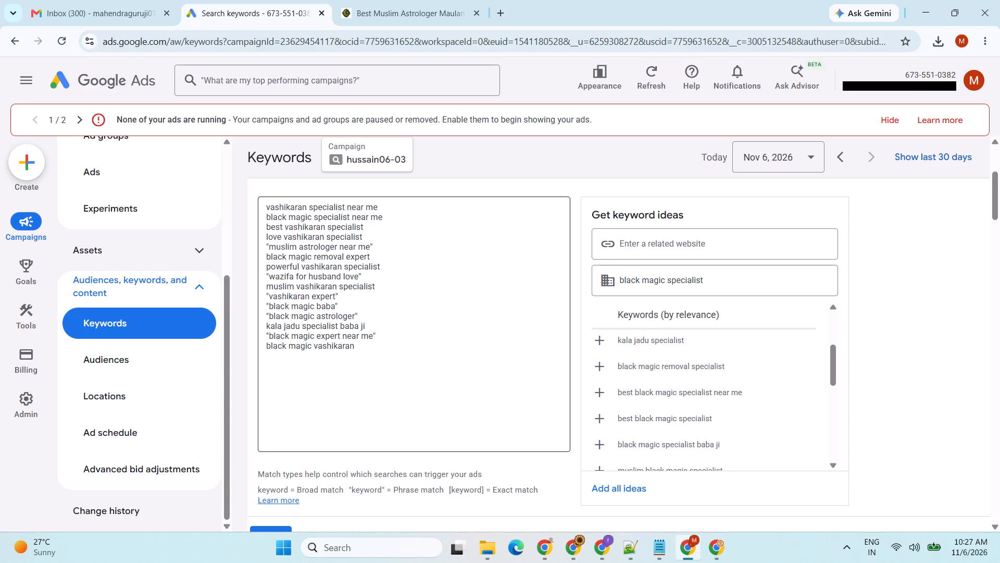
pyautogui.click(394, 349)
pyautogui.hotkey('shift', '"')
pyautogui.press('Left')
pyautogui.press('Left')
pyautogui.press('Left')
pyautogui.press('Left')
pyautogui.press('Left')
pyautogui.press('Left')
pyautogui.press('Left')
pyautogui.press('Left')
pyautogui.press('Left')
pyautogui.press('Left')
pyautogui.press('Left')
pyautogui.press('Left')
pyautogui.press('Left')
pyautogui.press('Left')
pyautogui.press('Left')
pyautogui.press('Left')
pyautogui.press('Left')
pyautogui.press('Left')
pyautogui.press('Left')
pyautogui.press('Left')
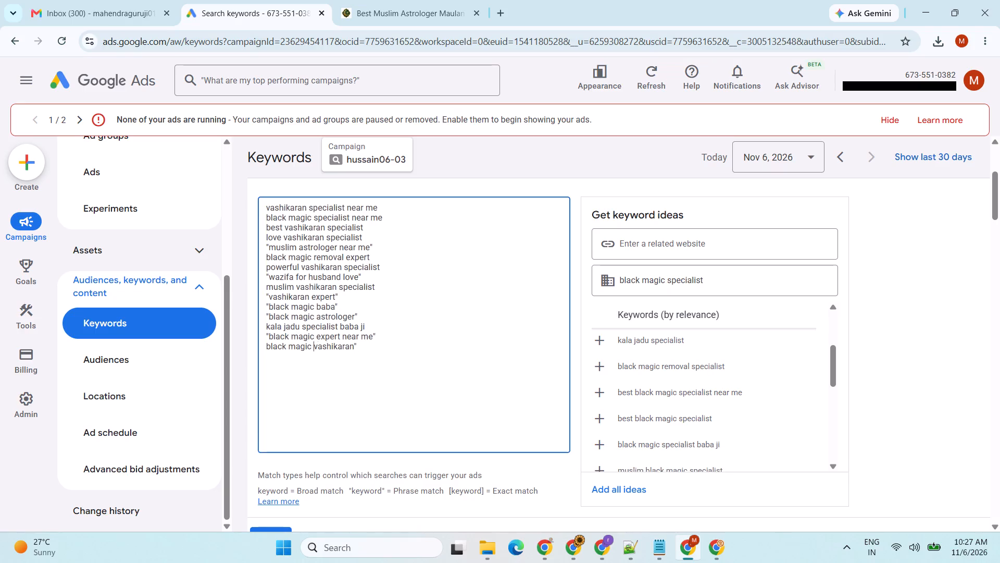
pyautogui.hotkey('shift', '"')
pyautogui.press('Down')
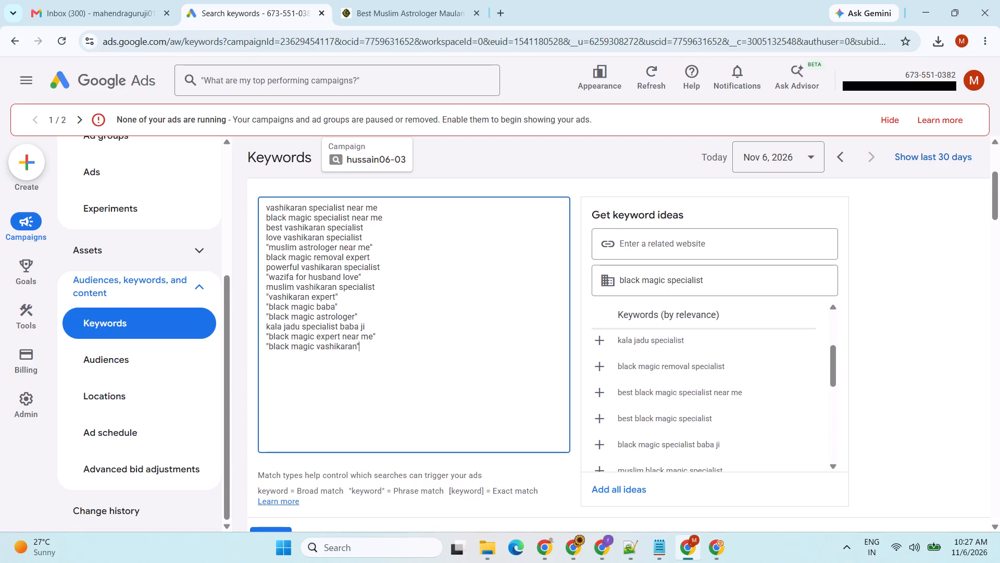
pyautogui.press('Return')
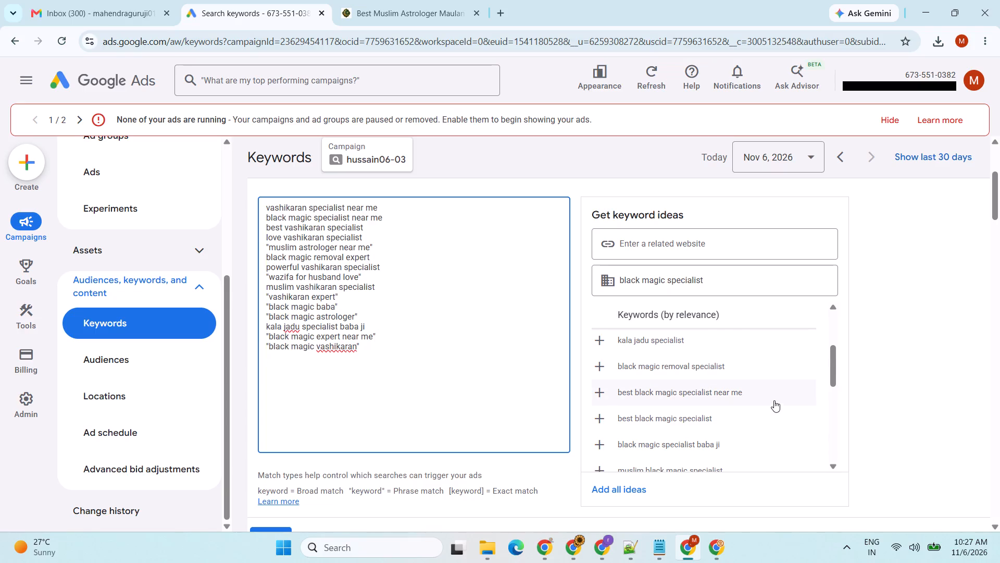
# Add the suggestion molvi baba ji vashikaran specialist to the new keywords as a broad match.
pyautogui.scroll(-2, 774, 400)
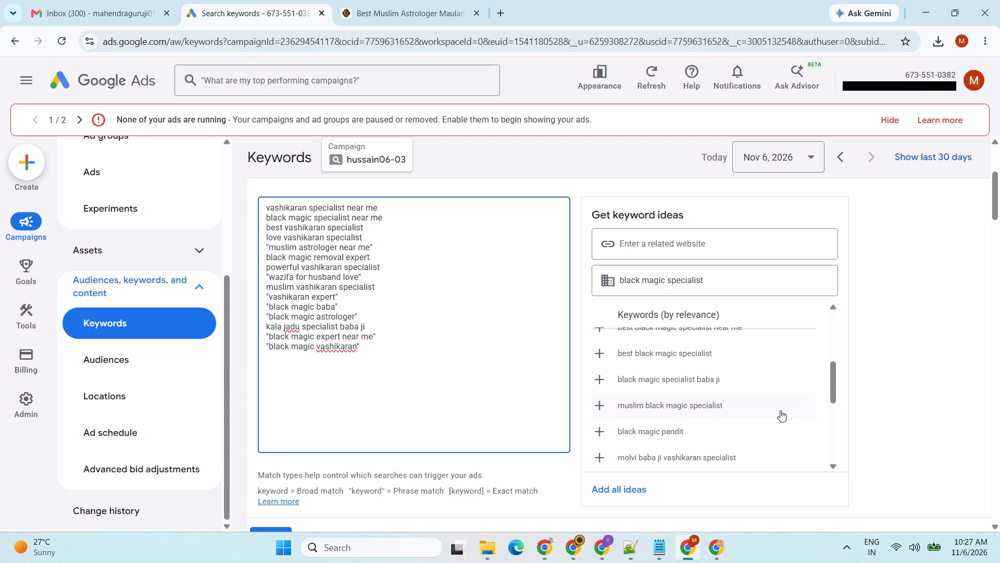
pyautogui.click(726, 395)
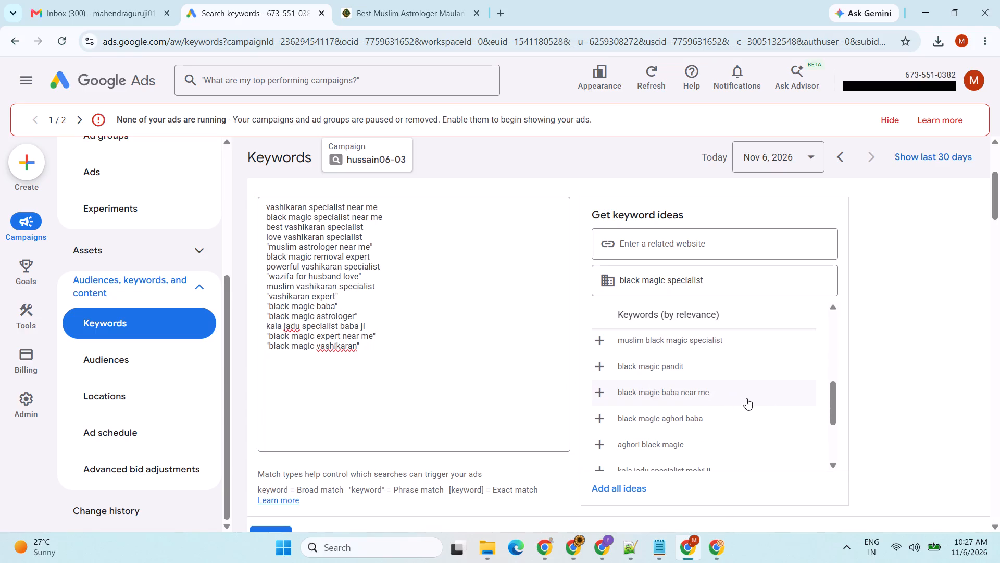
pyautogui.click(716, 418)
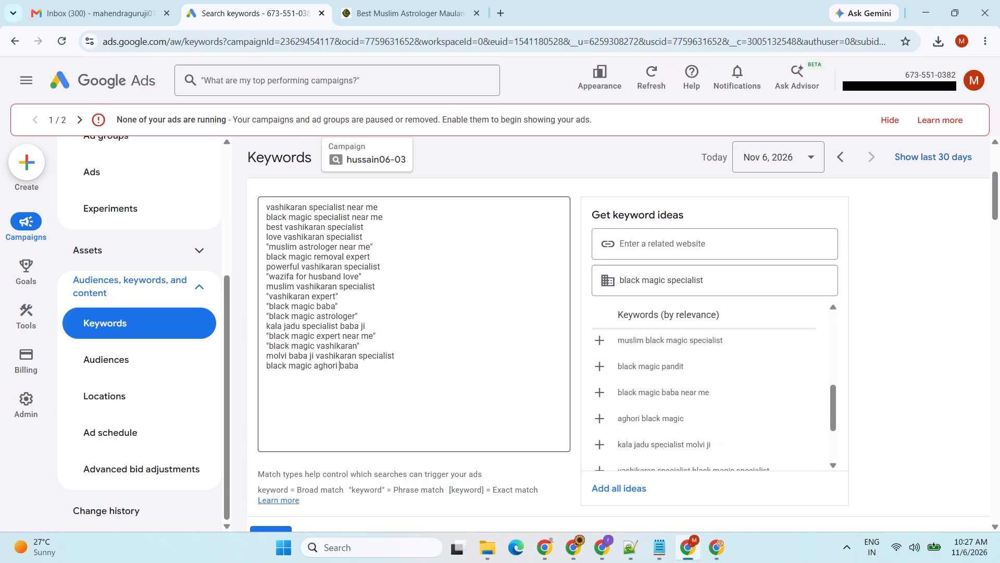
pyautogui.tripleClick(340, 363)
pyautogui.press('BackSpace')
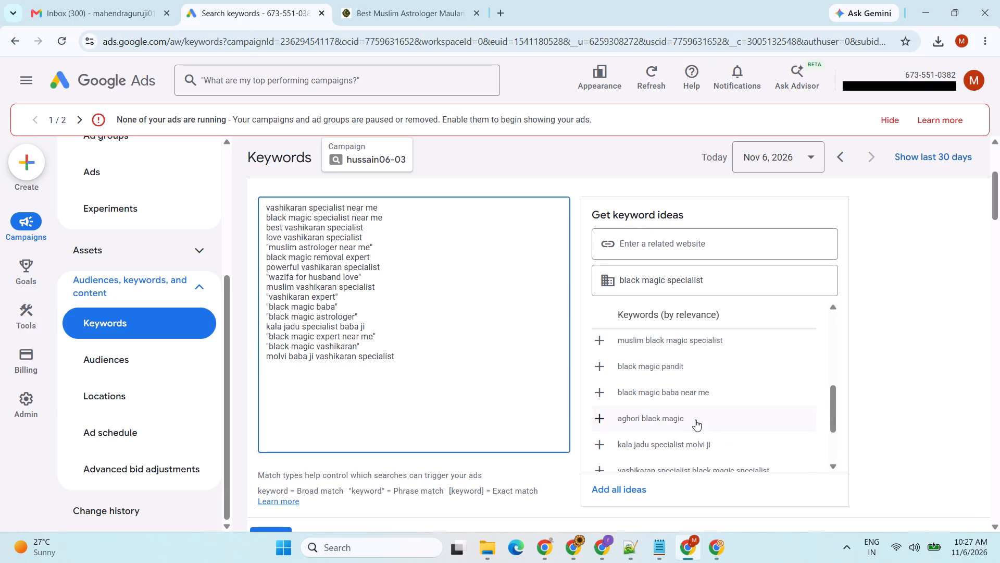
# Add the suggestions kala jadu specialist molvi ji and black magic specialist astrologer to the new keywords as broad matches.
pyautogui.scroll(-1, 718, 436)
pyautogui.click(698, 383)
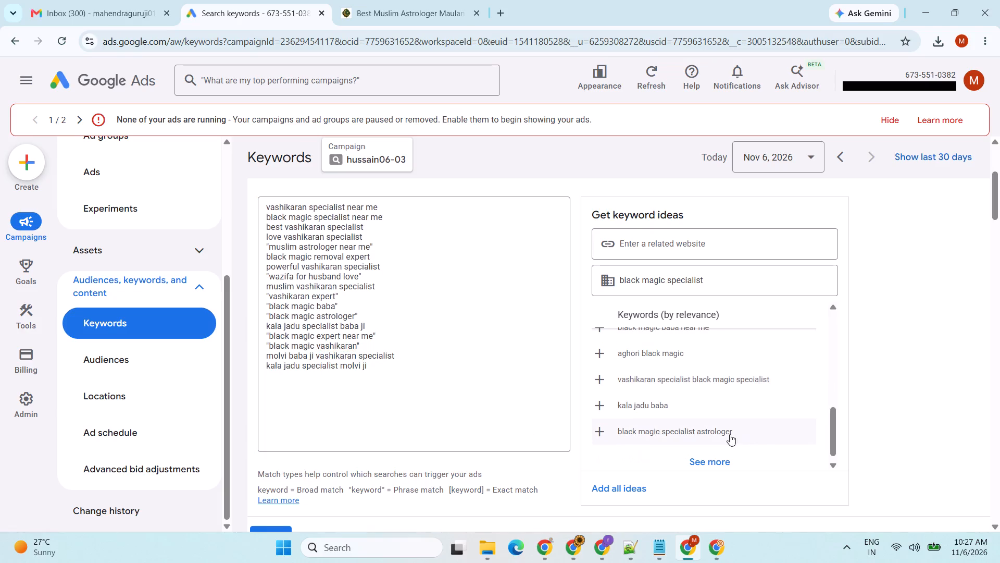
pyautogui.click(694, 436)
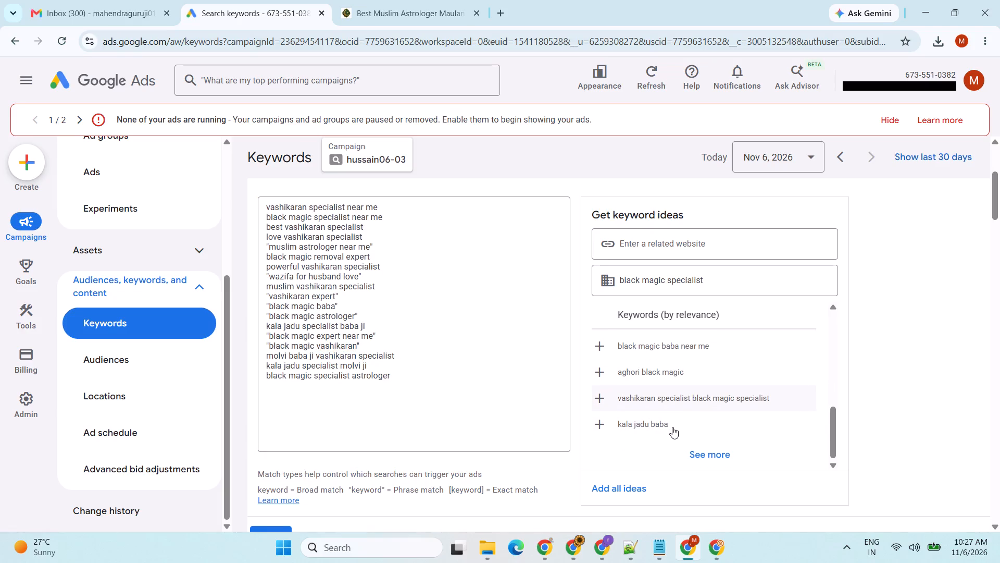
# Add the suggestion kala jadu baba to the new keywords and enclose it in double quotation marks as a phrase match.
pyautogui.click(671, 424)
pyautogui.click(356, 391)
pyautogui.hotkey('shift', '"')
pyautogui.press('Left')
pyautogui.press('Left')
pyautogui.press('Left')
pyautogui.press('Left')
pyautogui.press('Left')
pyautogui.press('Left')
pyautogui.press('Left')
pyautogui.press('Left')
pyautogui.press('Left')
pyautogui.press('Left')
pyautogui.press('Left')
pyautogui.press('Left')
pyautogui.press('Left')
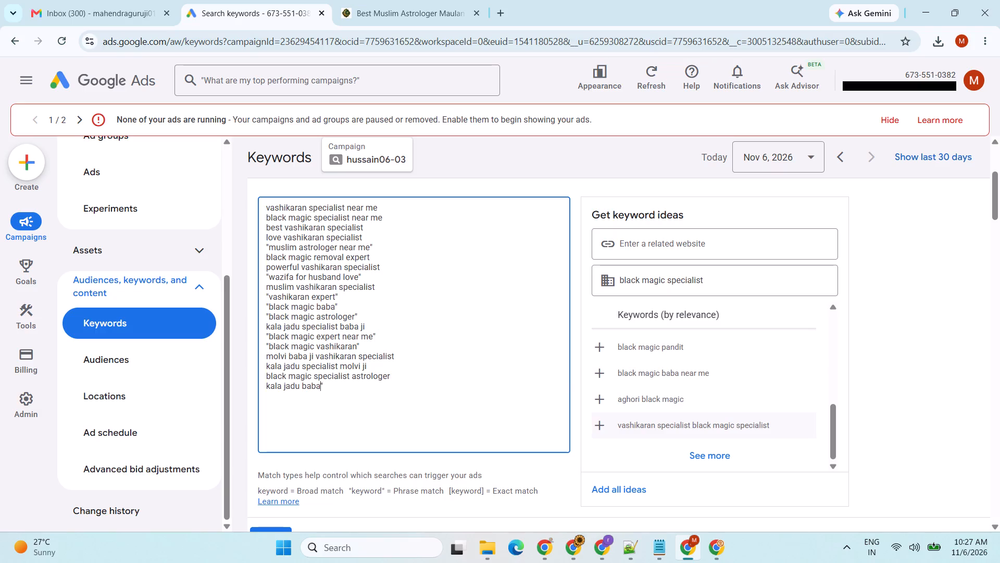
pyautogui.press('Left')
pyautogui.press('Left')
pyautogui.hotkey('shift', '"')
# Save the new list of broad and phrase match keywords to the hussain06-03 campaign.
pyautogui.scroll(-1, 344, 473)
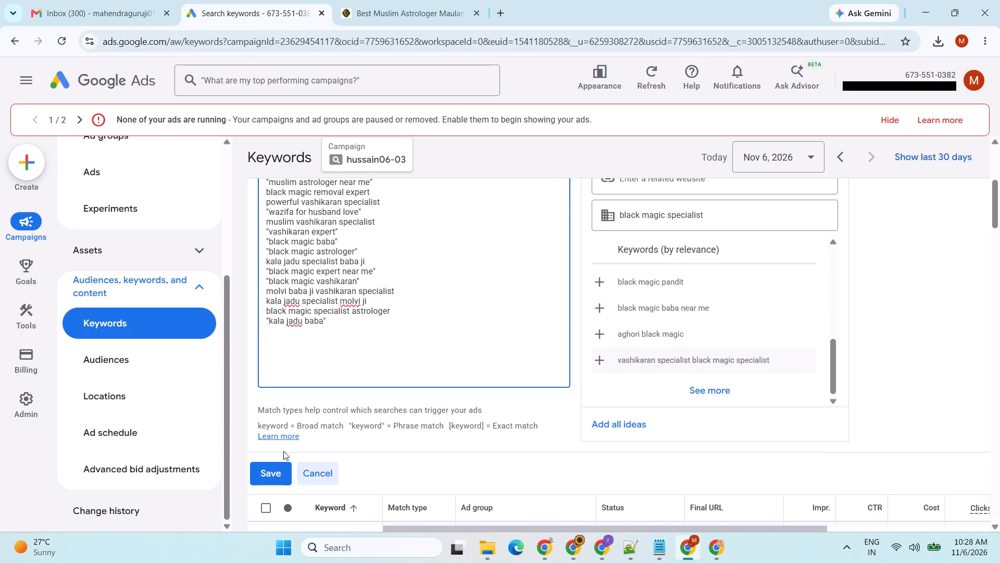
pyautogui.click(256, 464)
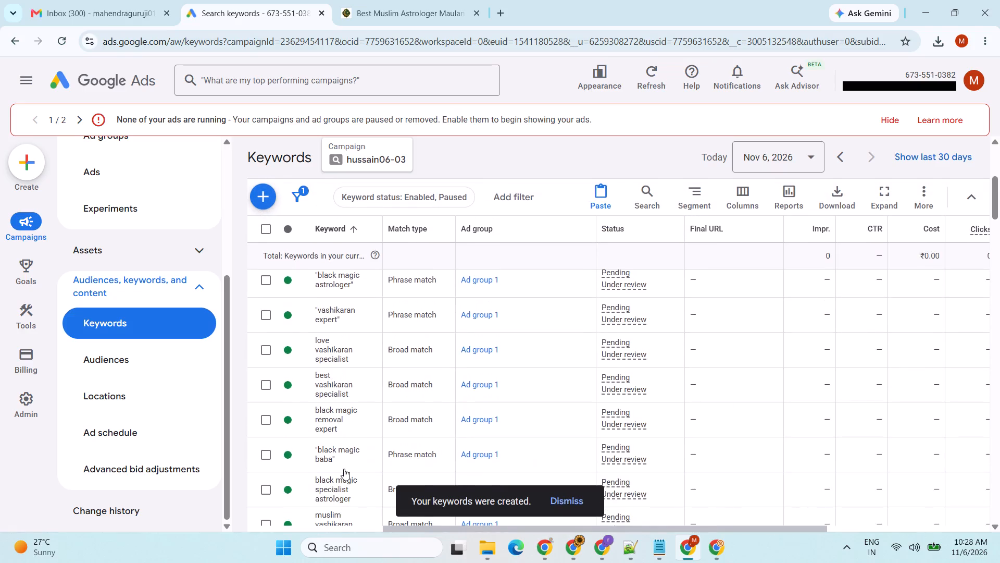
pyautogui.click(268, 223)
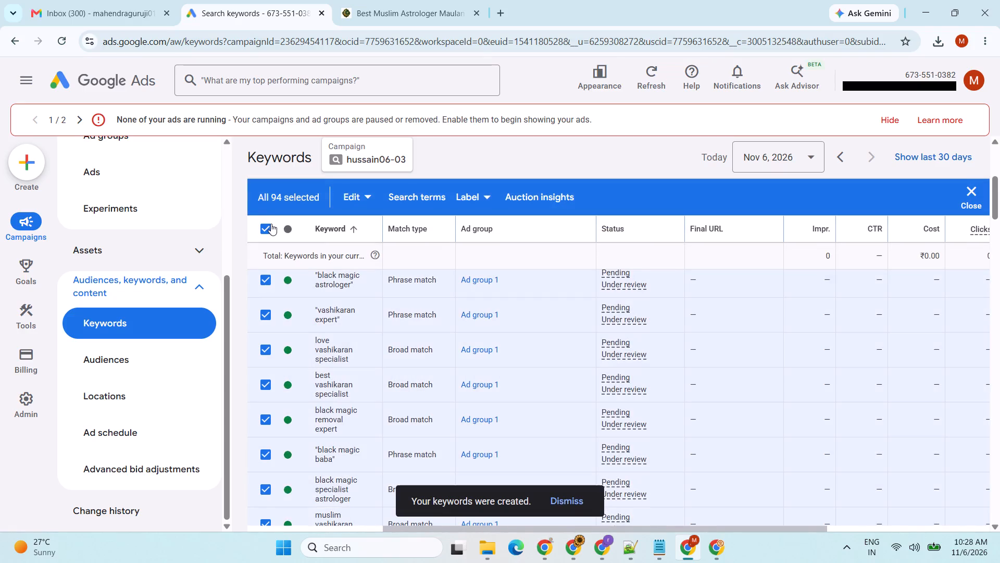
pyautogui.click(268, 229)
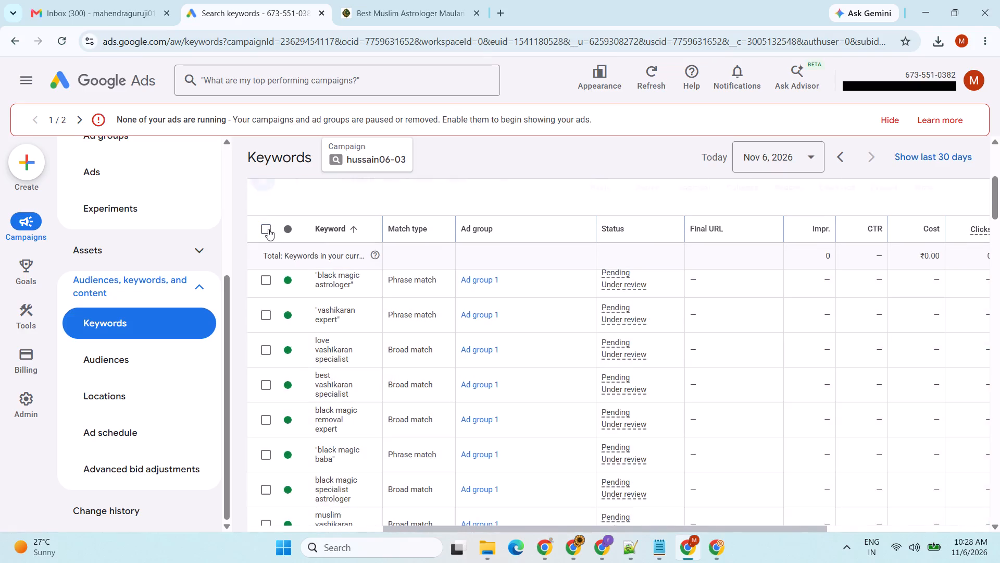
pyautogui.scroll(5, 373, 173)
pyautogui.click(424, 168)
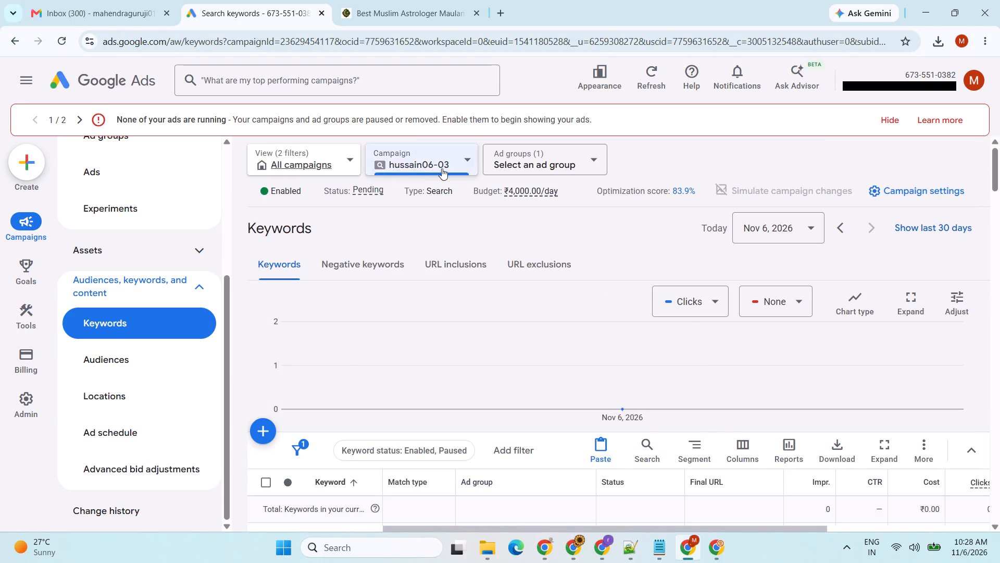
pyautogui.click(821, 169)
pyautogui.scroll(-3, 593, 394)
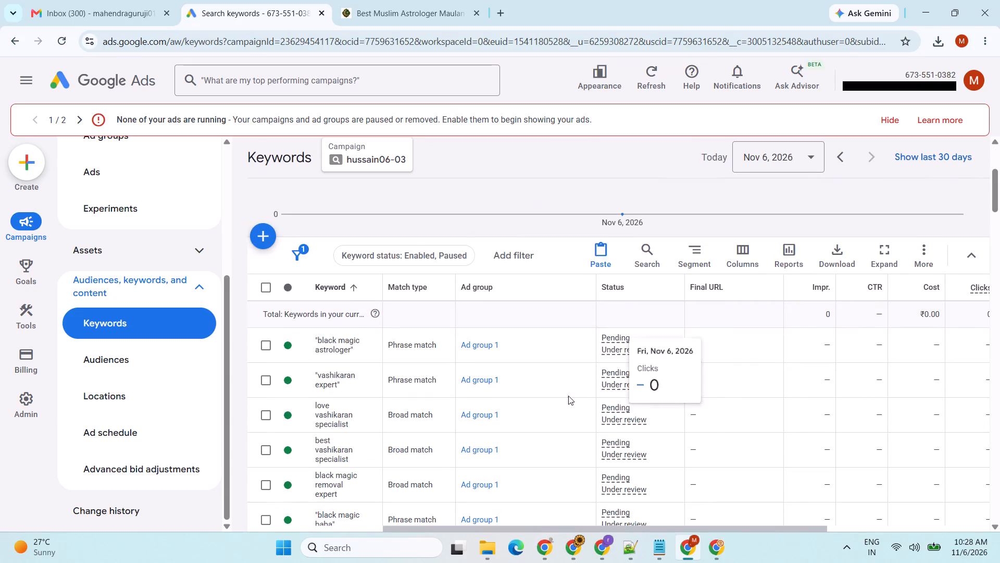
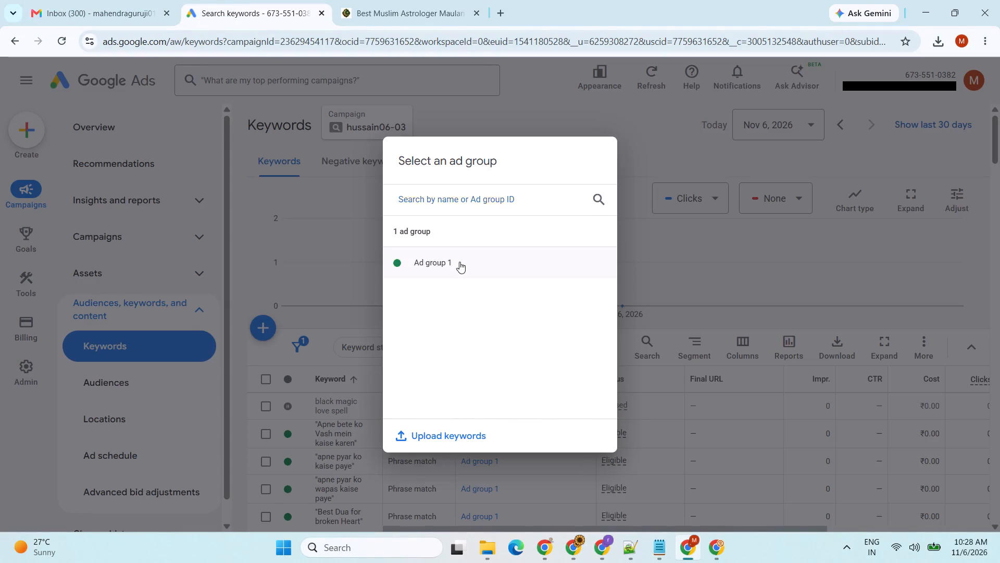
# Start a new keyword list for Ad group 1 and get keyword ideas for "vashikaran mantra for love".
pyautogui.click(643, 404)
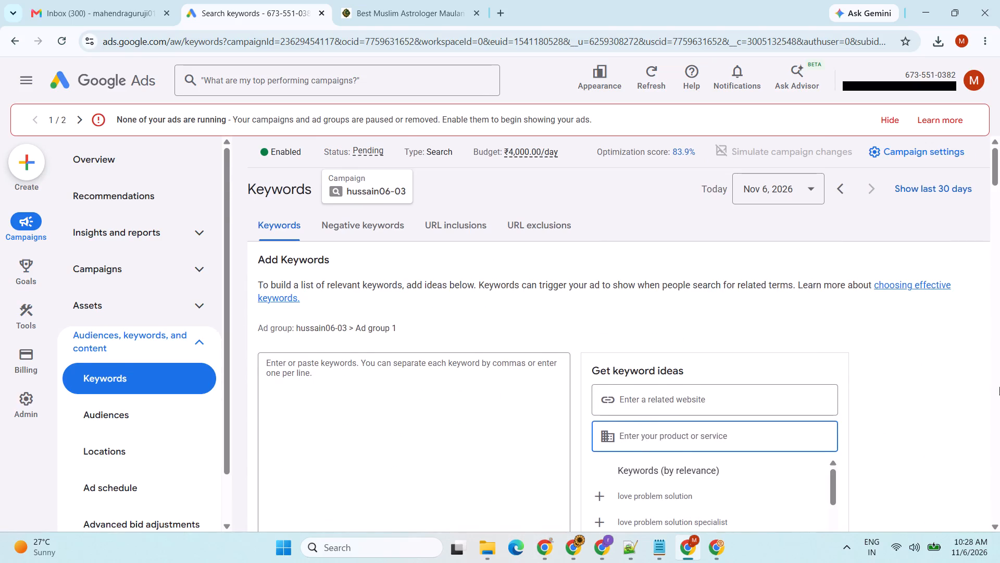
pyautogui.scroll(-2, 999, 385)
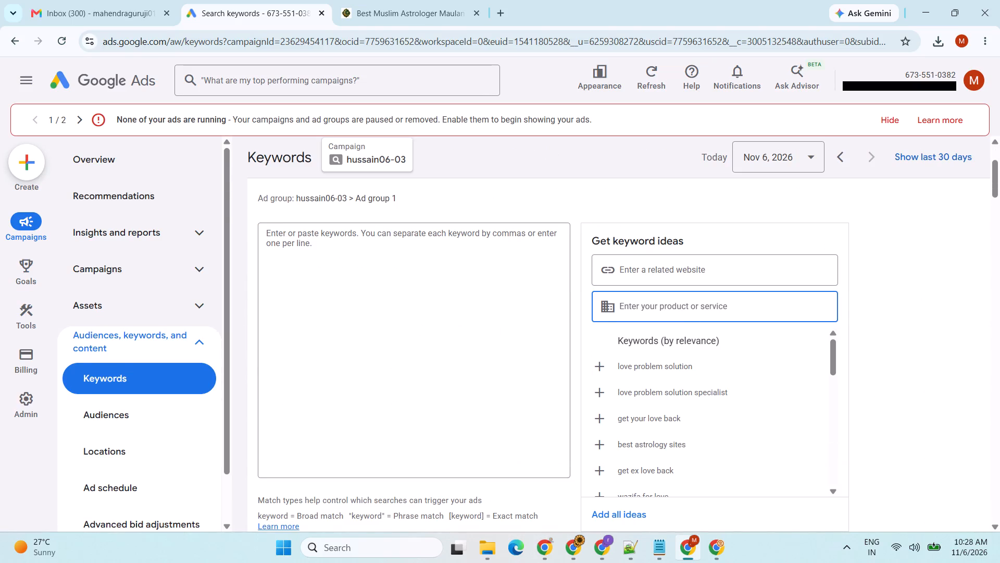
pyautogui.click(677, 308)
pyautogui.write('vashikaran mantra for love')
pyautogui.press('Return')
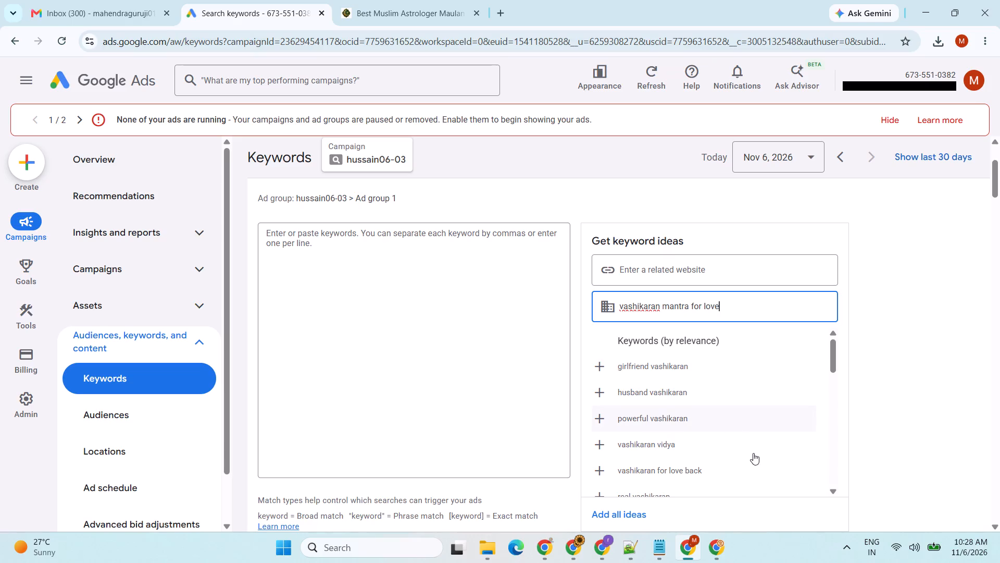
# Add the suggestions vashikaran for love back, get your love back by vashikaran and love marriage vashikaran as broad matches.
pyautogui.scroll(-1, 766, 456)
pyautogui.click(713, 401)
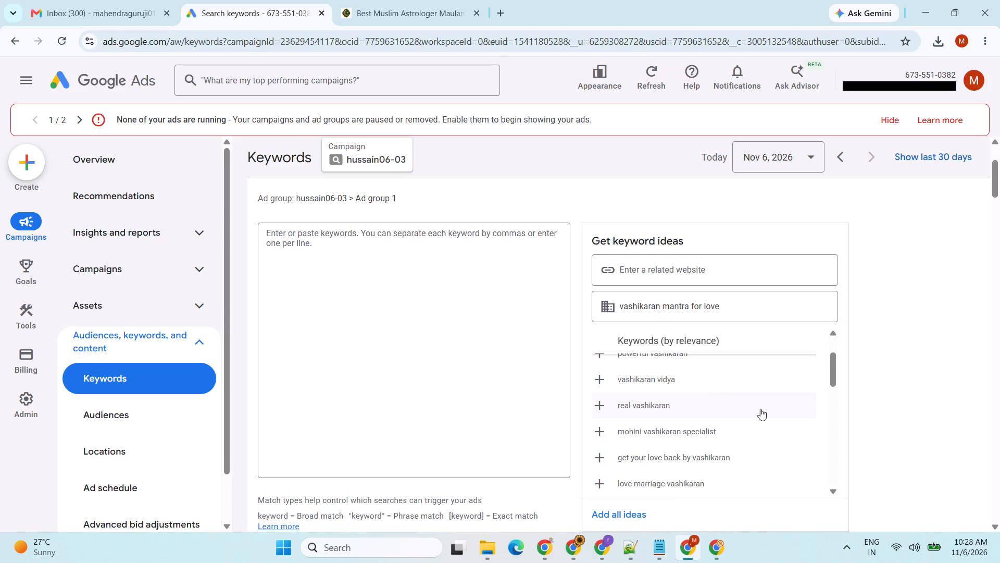
pyautogui.click(704, 460)
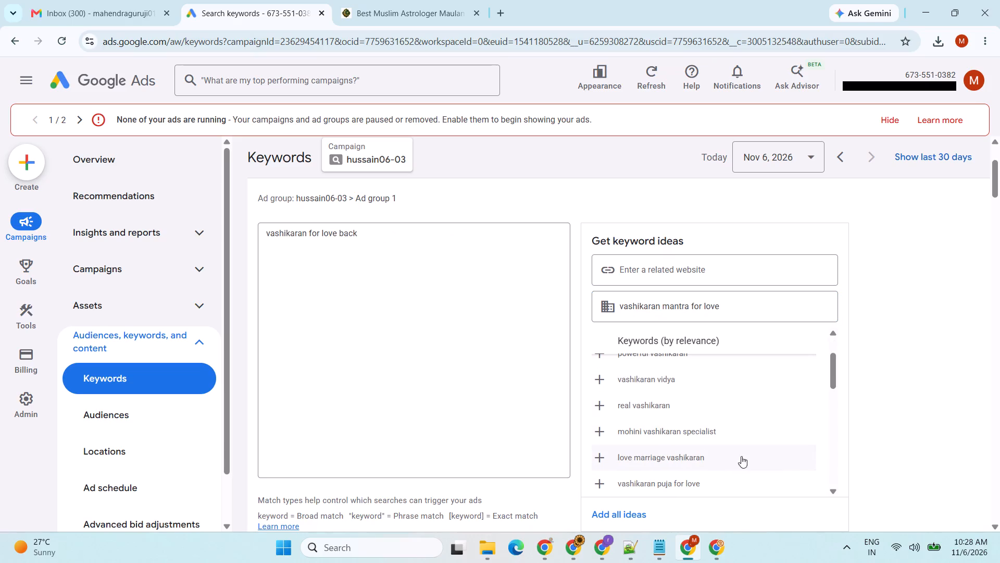
pyautogui.click(724, 459)
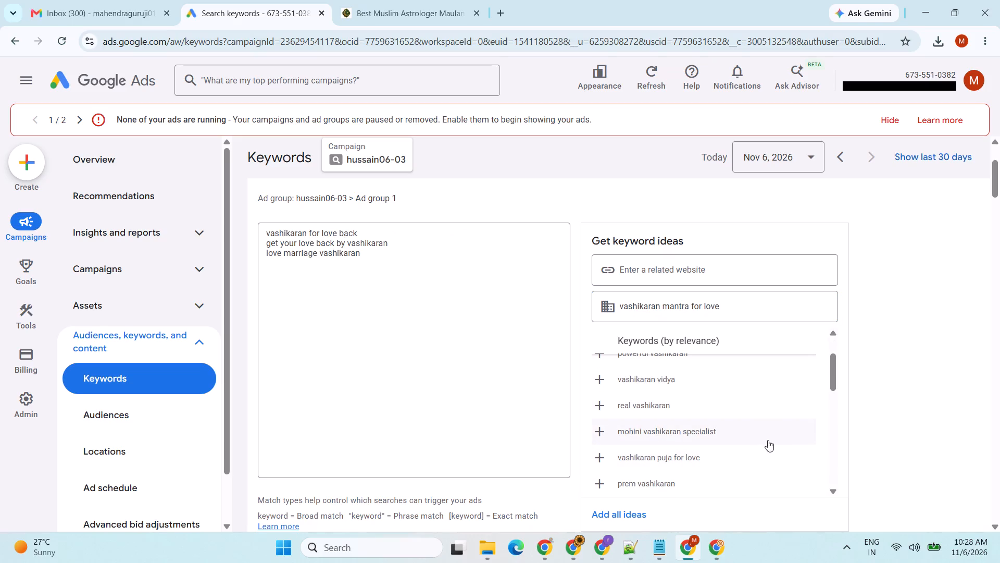
# Add the suggestions vashikaran totke for husband and boyfriend vashikaran to the new keywords as broad matches.
pyautogui.scroll(-1, 770, 438)
pyautogui.scroll(-1, 724, 450)
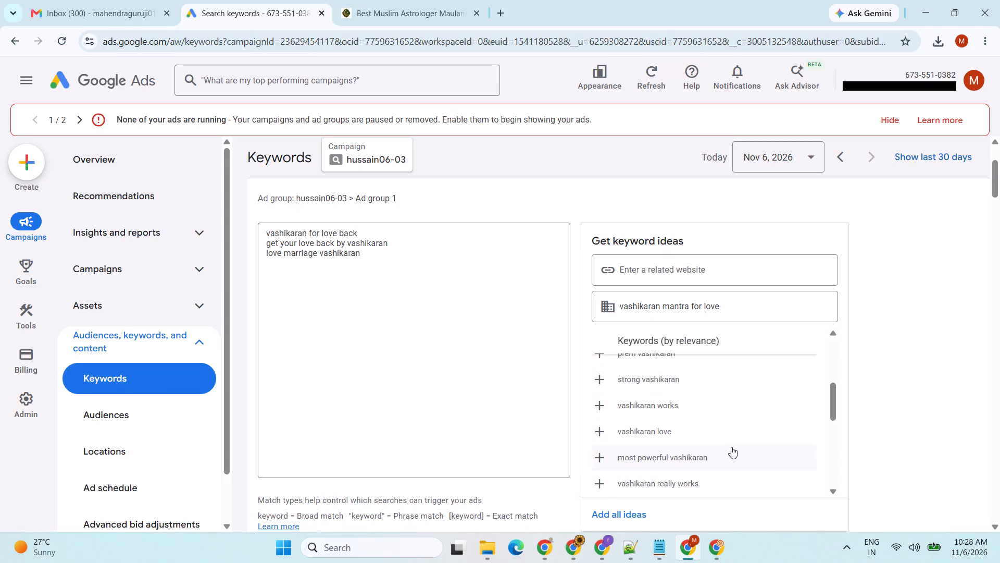
pyautogui.scroll(-1, 749, 449)
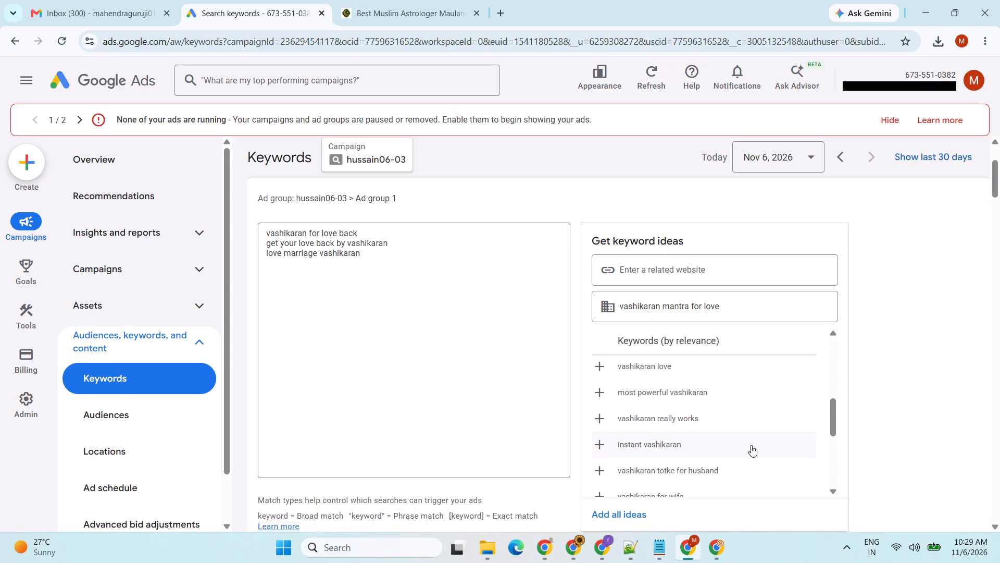
pyautogui.scroll(-1, 751, 444)
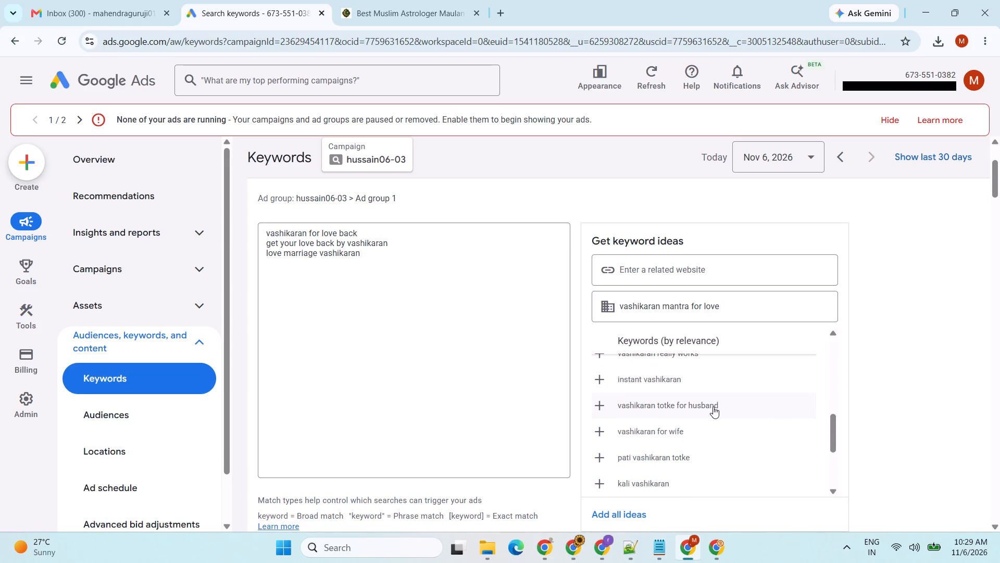
pyautogui.click(713, 407)
pyautogui.scroll(-1, 756, 433)
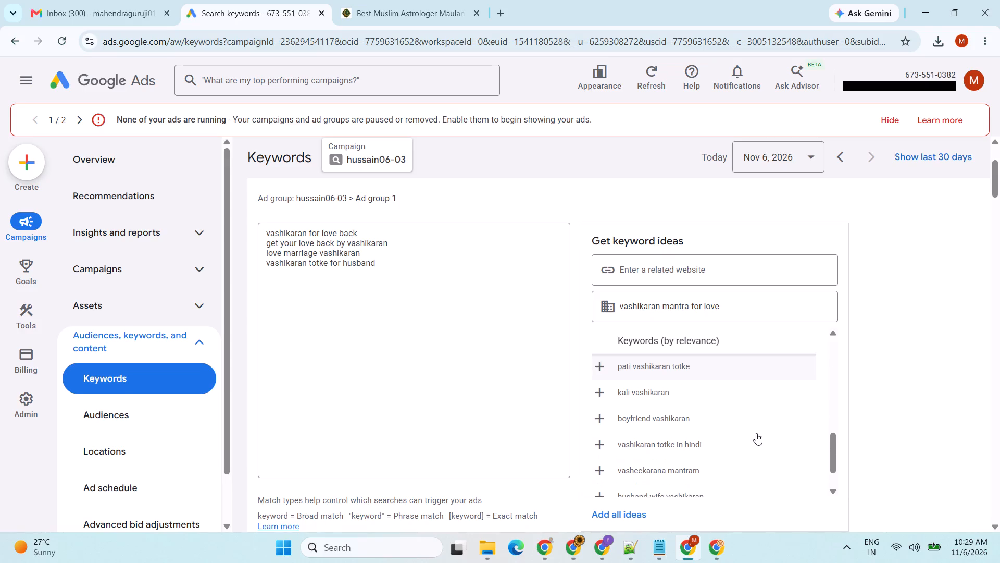
pyautogui.click(709, 414)
# Load more keyword ideas and add the suggestion 786 vashikaran totke to the new keywords as a broad match.
pyautogui.scroll(-1, 720, 419)
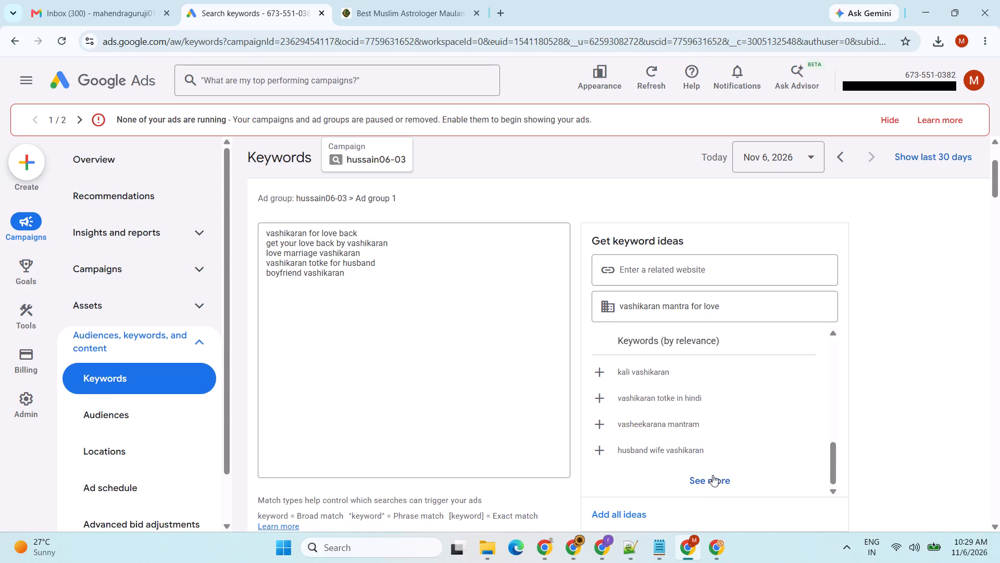
pyautogui.click(706, 476)
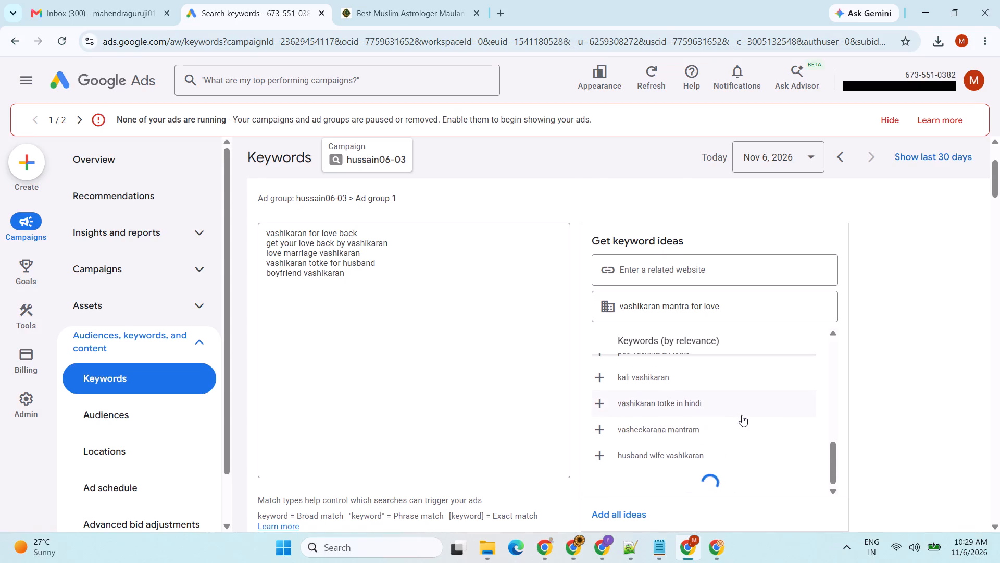
pyautogui.scroll(-1, 742, 415)
pyautogui.scroll(-1, 740, 369)
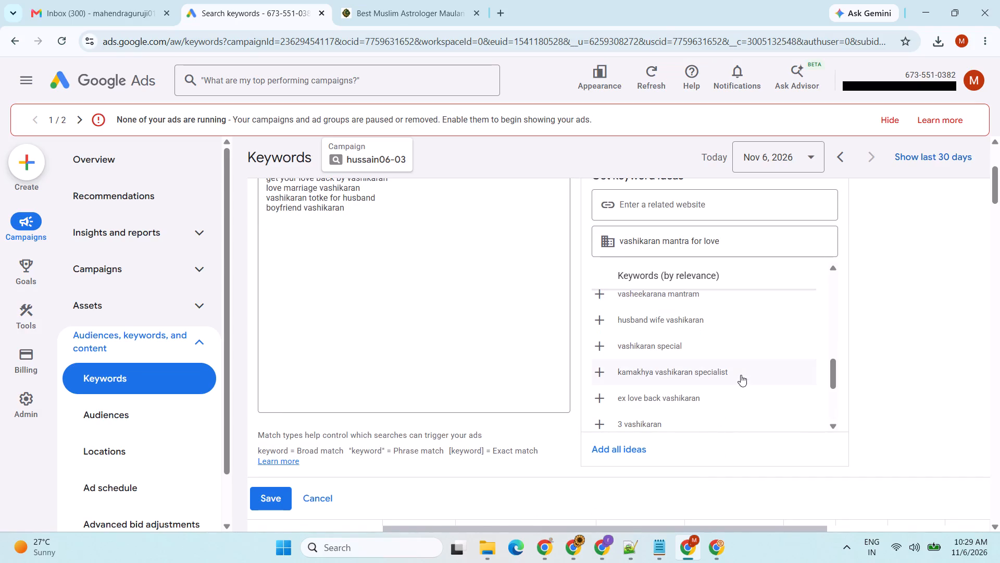
pyautogui.scroll(-2, 749, 398)
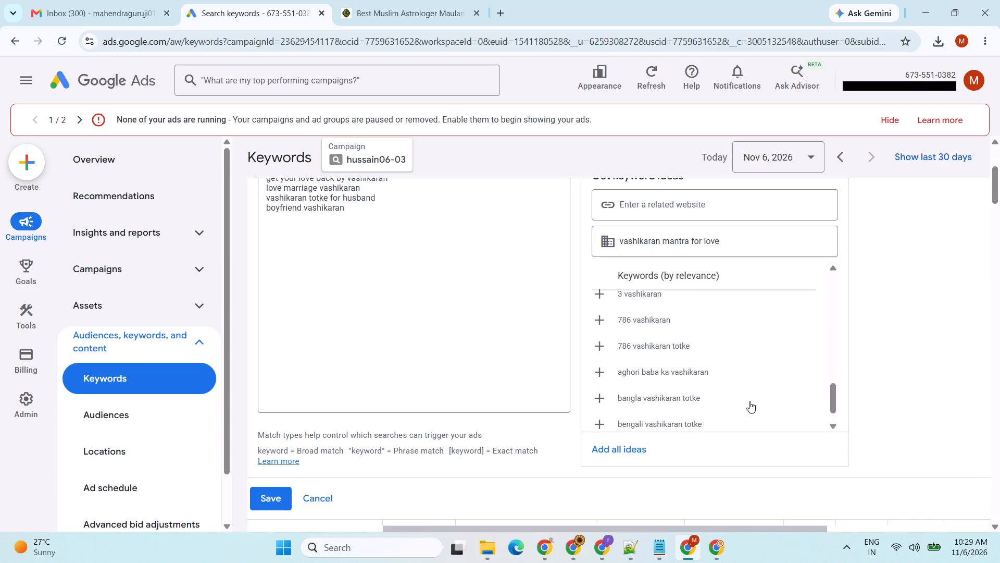
pyautogui.click(704, 353)
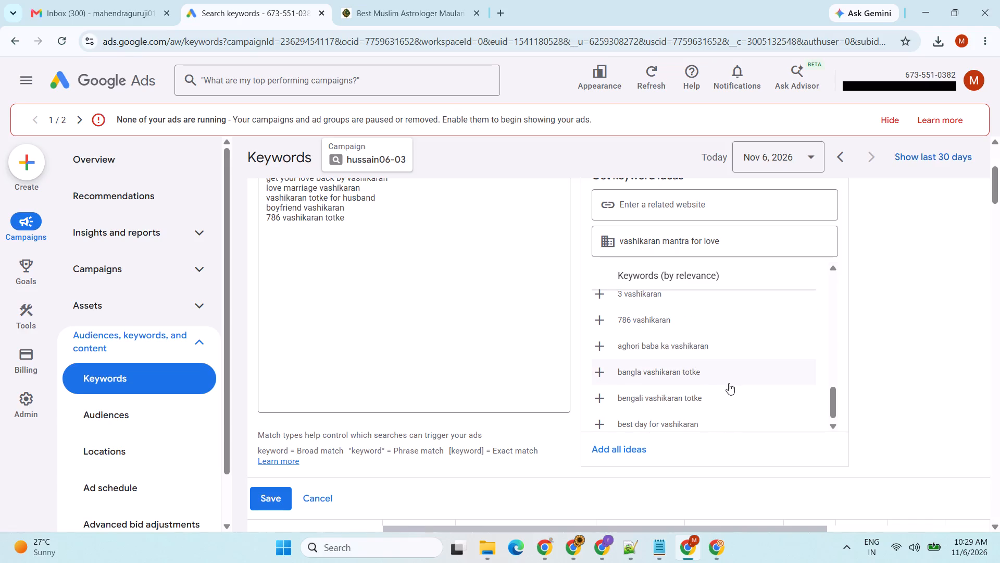
# Save the new list of broad match vashikaran keywords to Ad group 1 of the hussain06-03 campaign.
pyautogui.scroll(-2, 735, 388)
pyautogui.scroll(3, 484, 408)
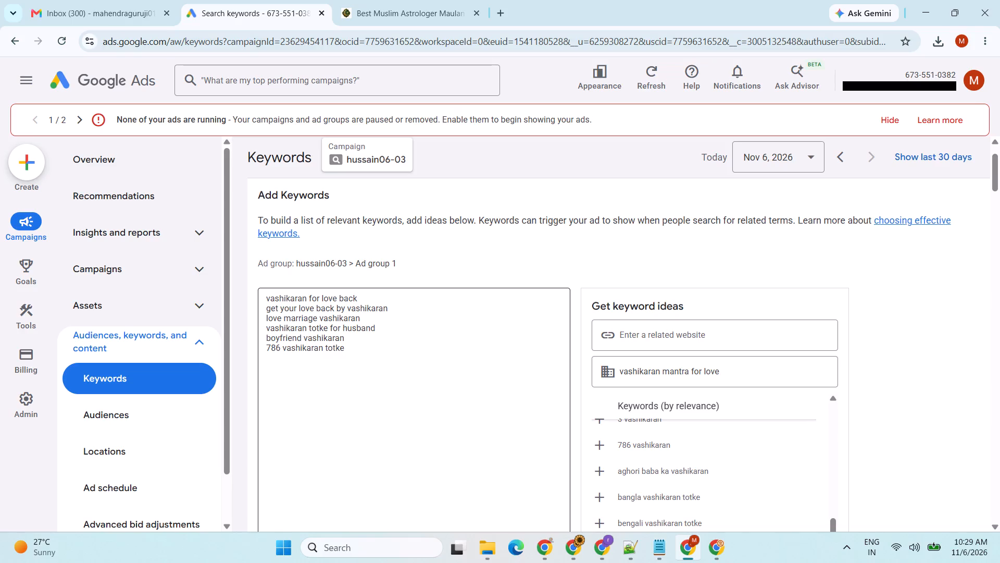
pyautogui.scroll(-3, 319, 360)
pyautogui.click(281, 426)
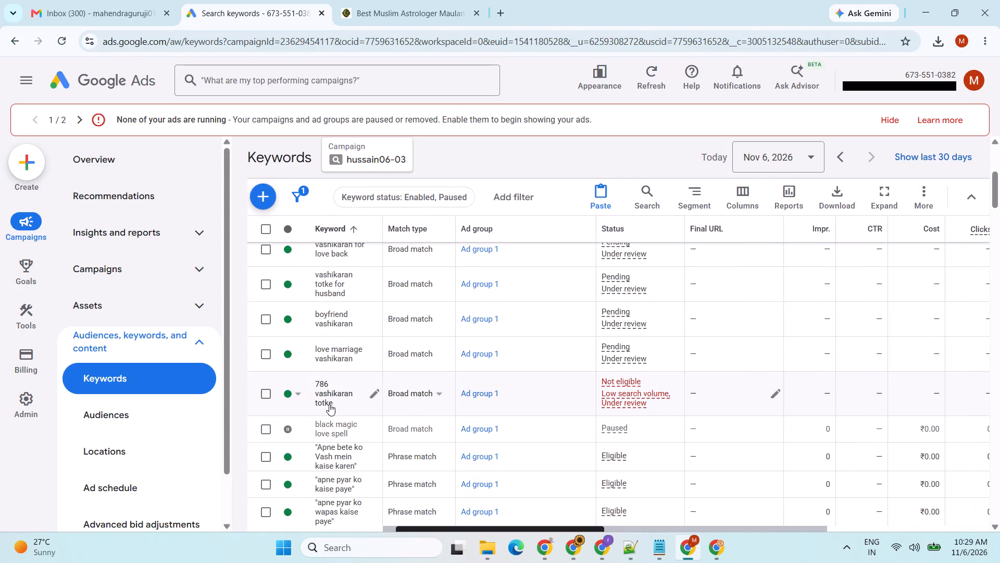
# Review the match types and statuses of the keywords in the hussain06-03 campaign.
pyautogui.scroll(5, 662, 402)
pyautogui.scroll(-9, 666, 405)
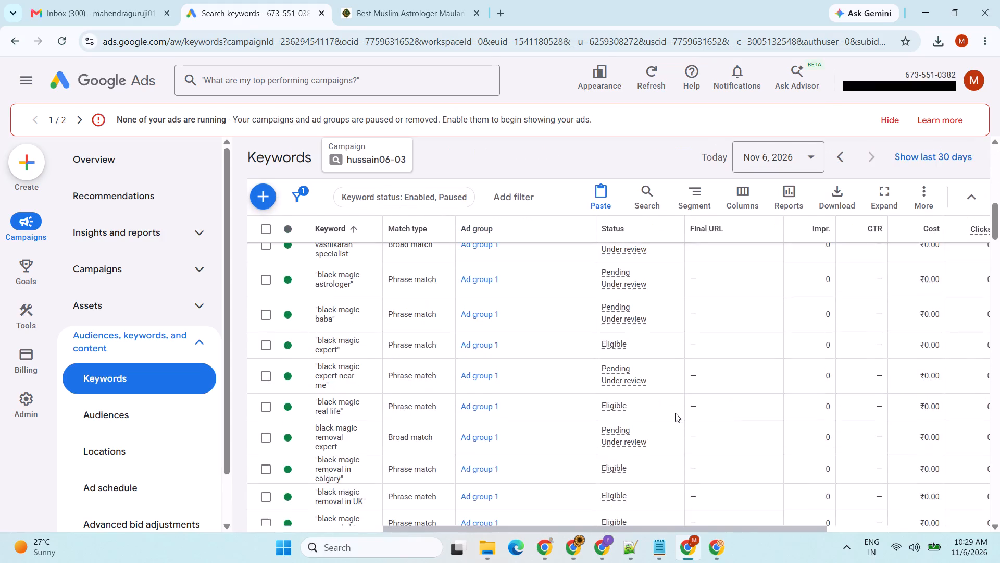
pyautogui.scroll(-8, 676, 410)
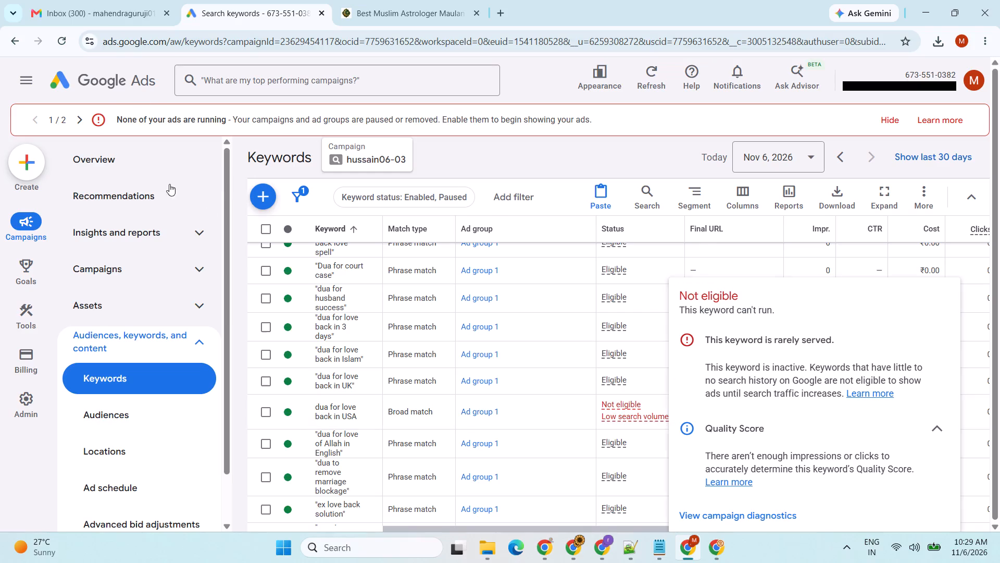
# Open the list of ads in the hussain06-03 campaign.
pyautogui.click(104, 86)
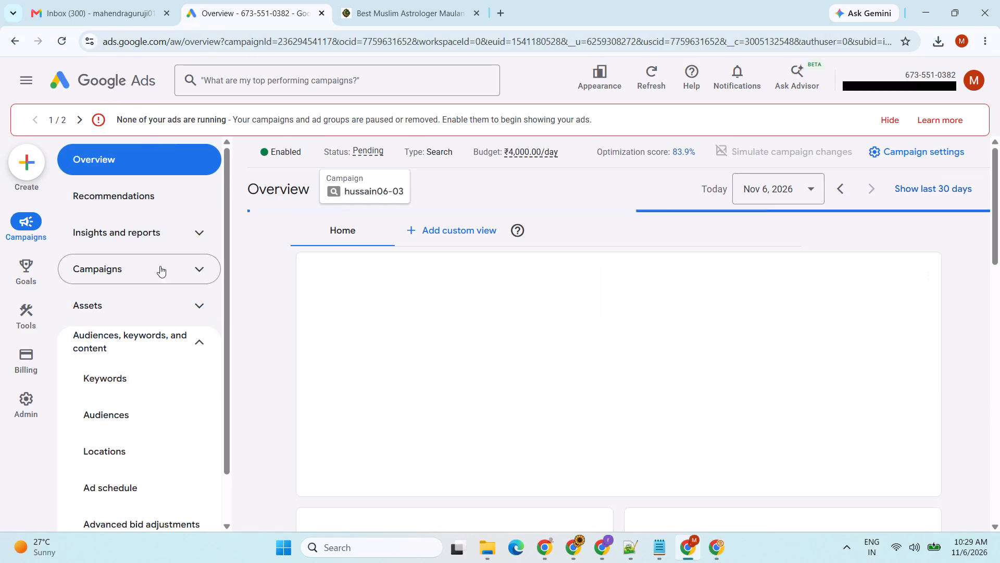
pyautogui.click(129, 82)
pyautogui.click(167, 276)
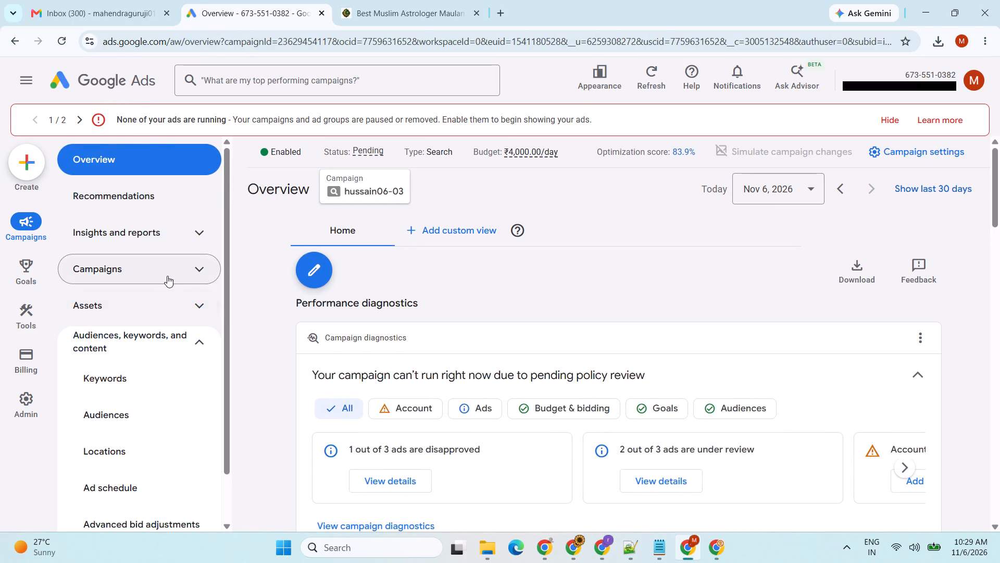
pyautogui.click(134, 378)
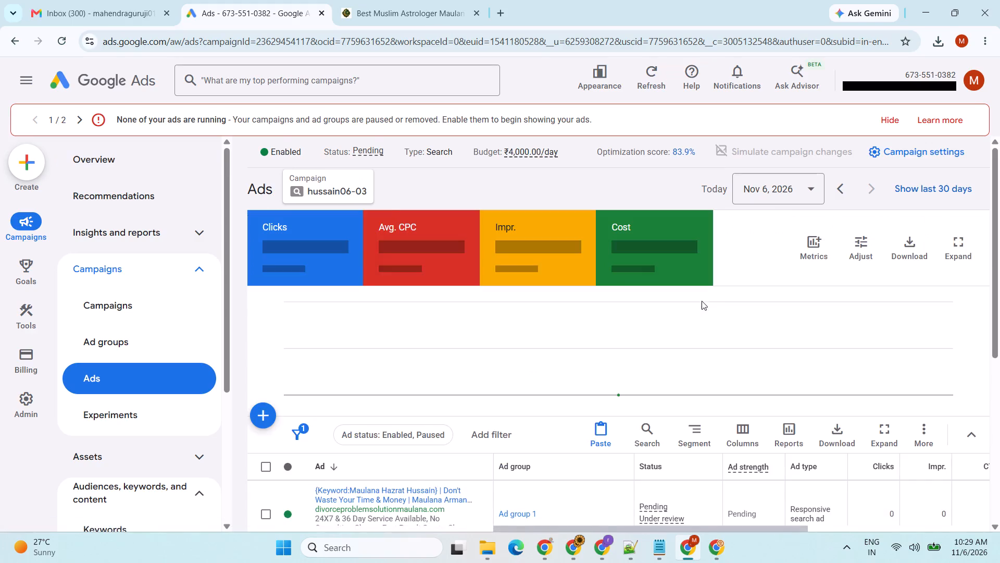
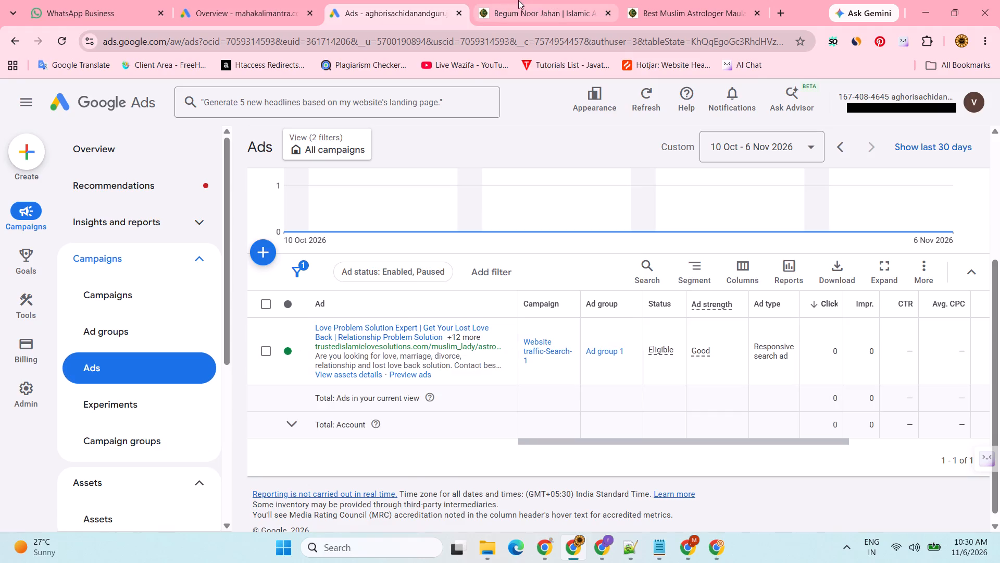
# Check the landing page of the Love Problem Solution Expert ad and close its tab.
pyautogui.click(592, 0)
pyautogui.click(612, 14)
pyautogui.click(390, 0)
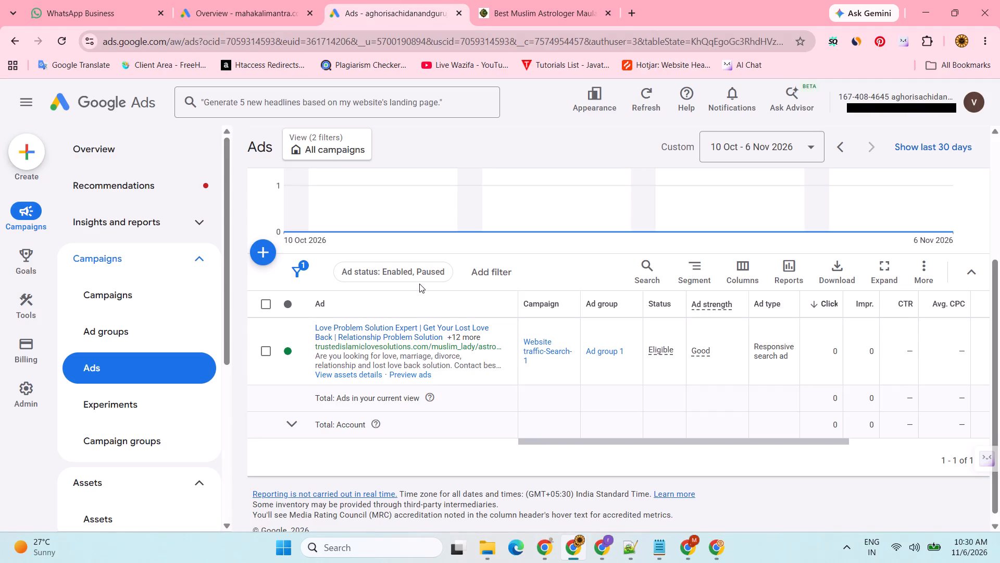
pyautogui.click(380, 337)
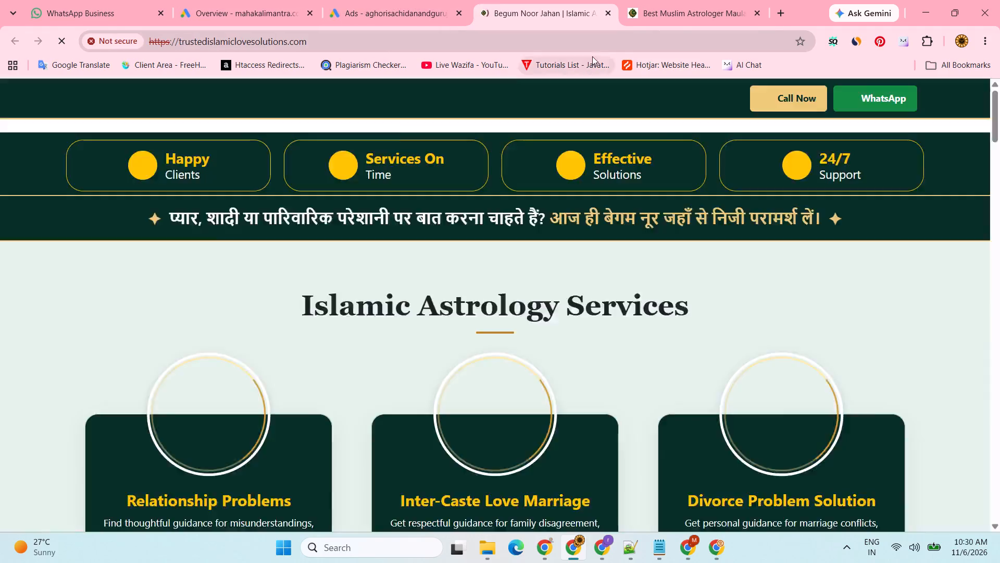
pyautogui.click(599, 18)
pyautogui.click(604, 15)
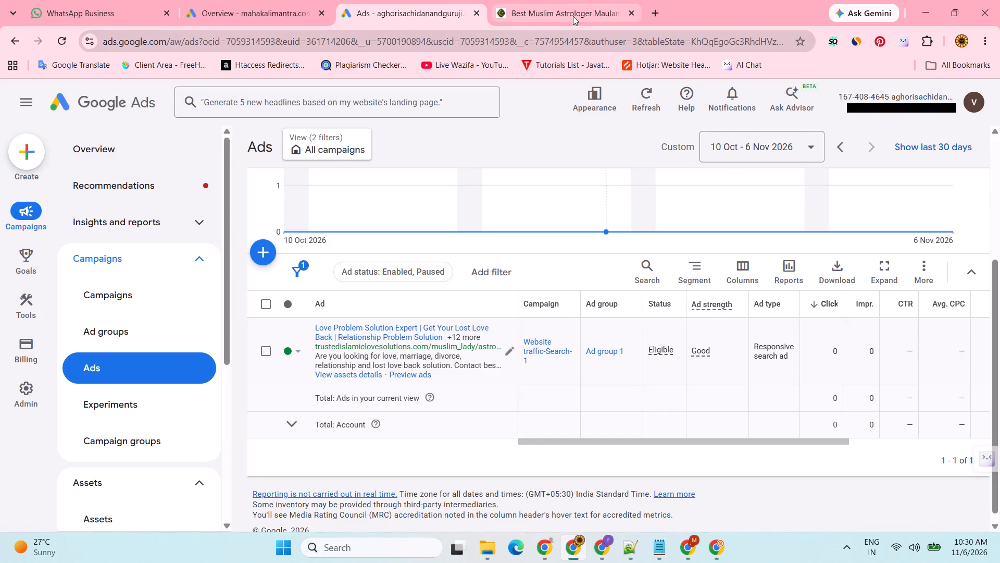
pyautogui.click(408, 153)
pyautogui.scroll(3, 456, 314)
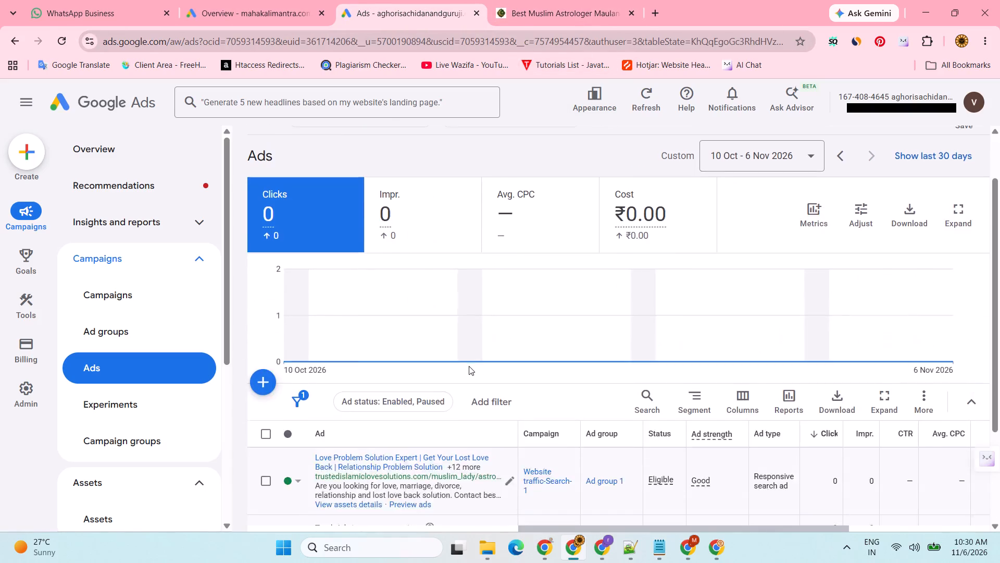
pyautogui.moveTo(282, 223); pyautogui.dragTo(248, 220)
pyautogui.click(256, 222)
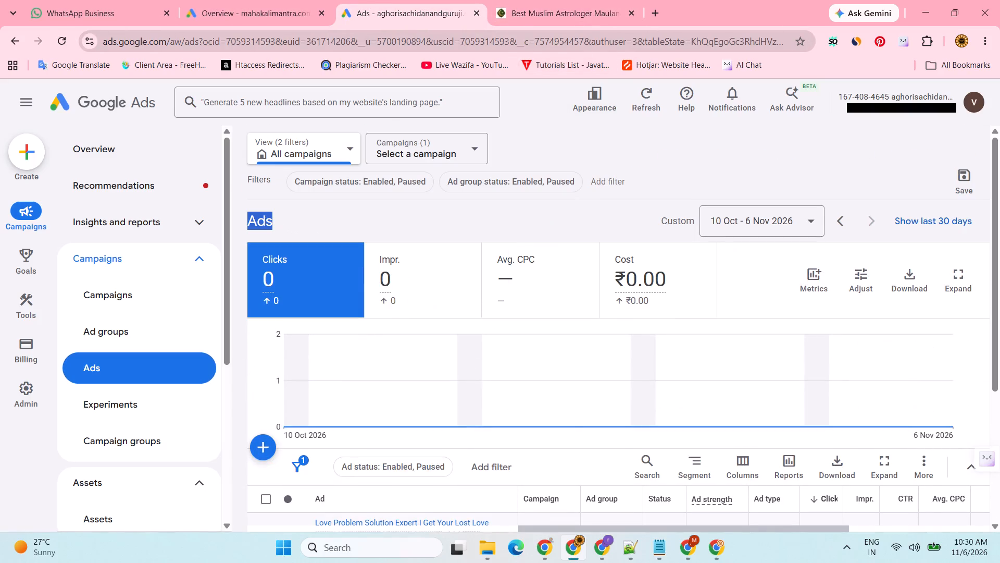
# Switch to the browser window with the hussain06-03 campaign and open its targeted locations for editing.
pyautogui.click(709, 550)
pyautogui.click(689, 549)
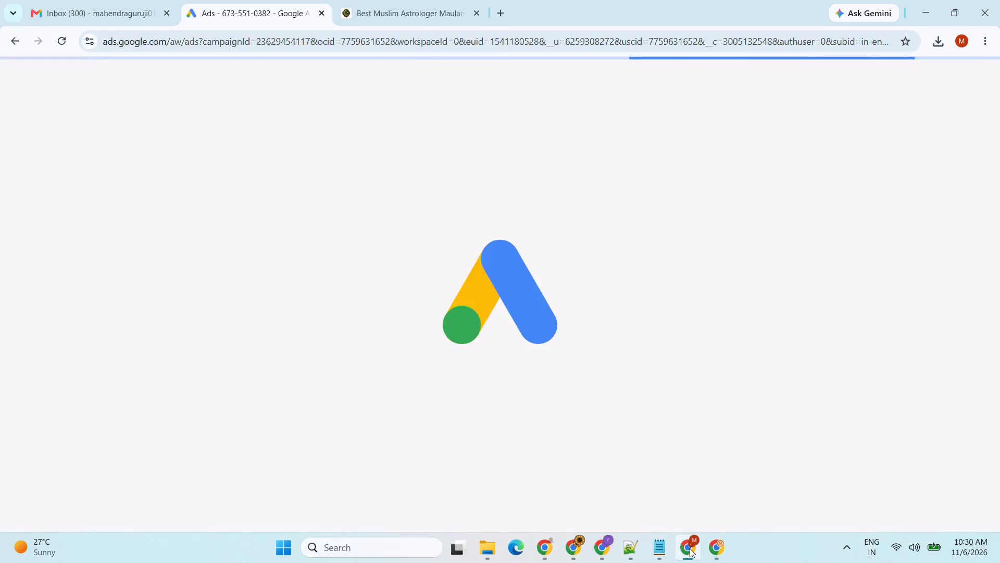
pyautogui.scroll(-4, 562, 327)
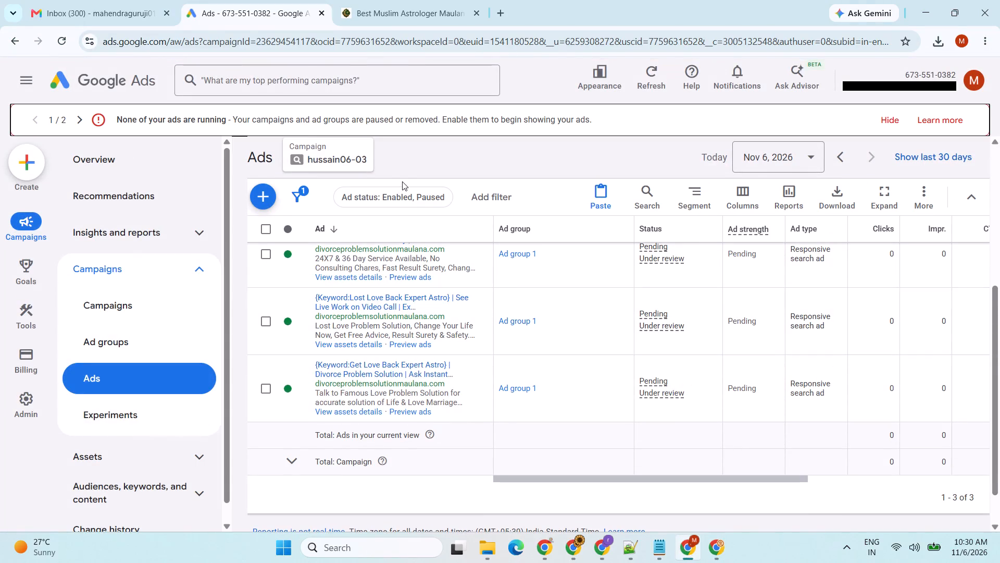
pyautogui.scroll(-3, 164, 423)
pyautogui.click(154, 481)
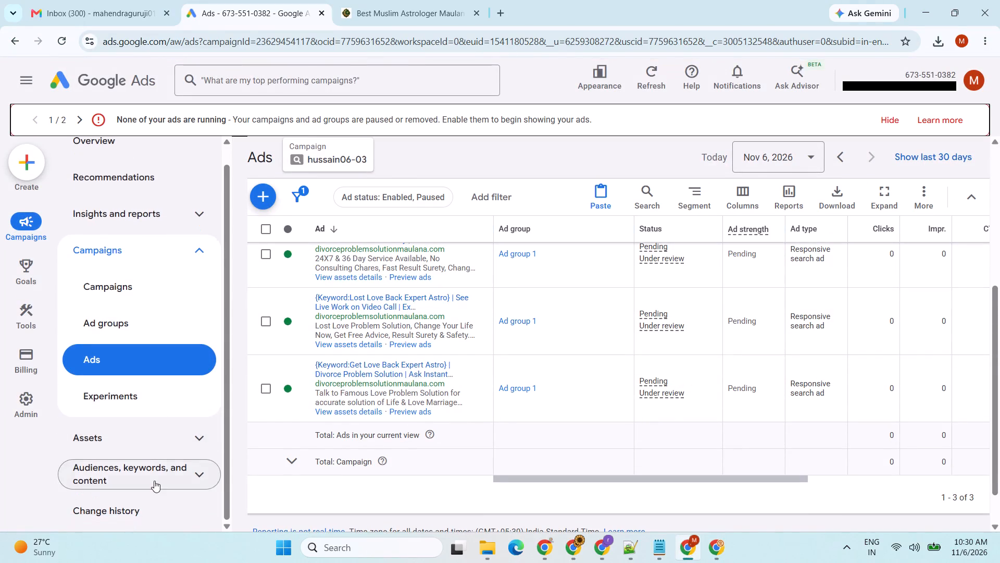
pyautogui.scroll(-4, 160, 433)
pyautogui.click(120, 402)
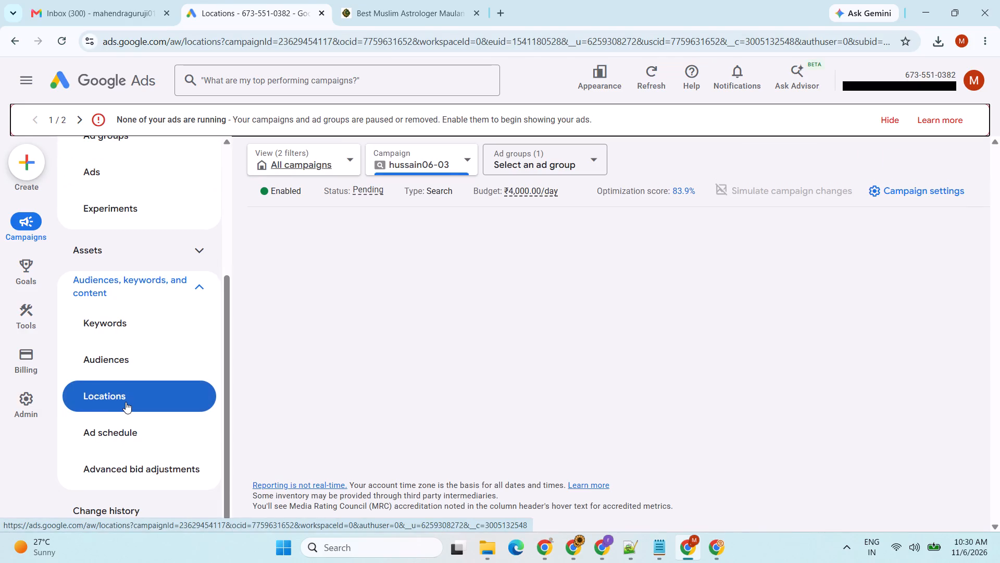
pyautogui.scroll(-5, 589, 375)
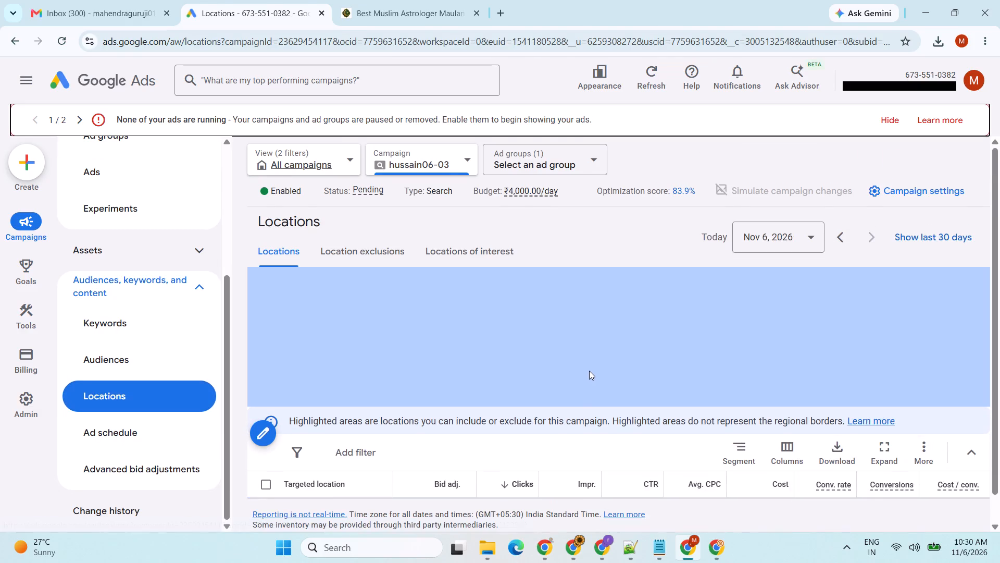
pyautogui.scroll(-6, 588, 370)
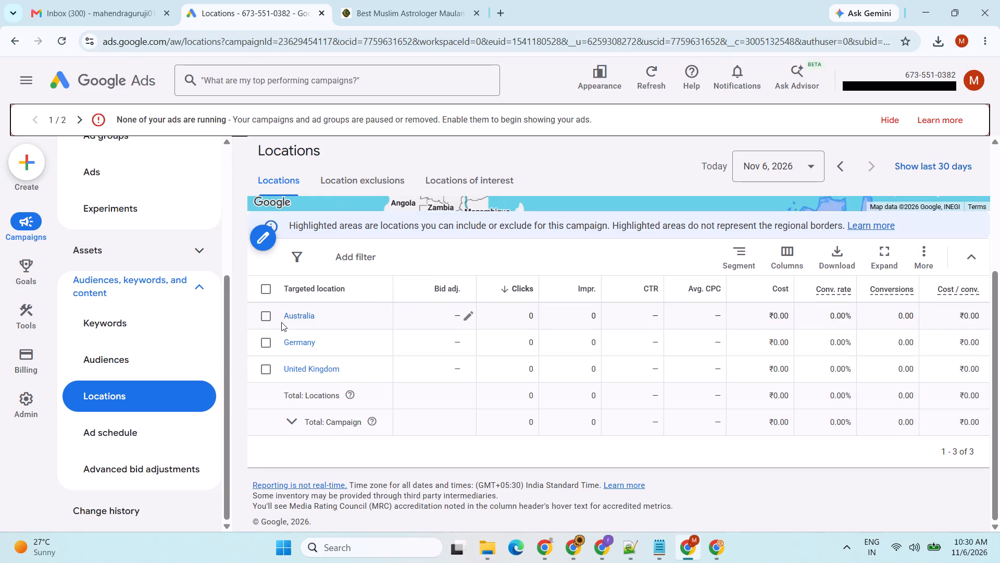
pyautogui.moveTo(281, 317); pyautogui.dragTo(323, 317)
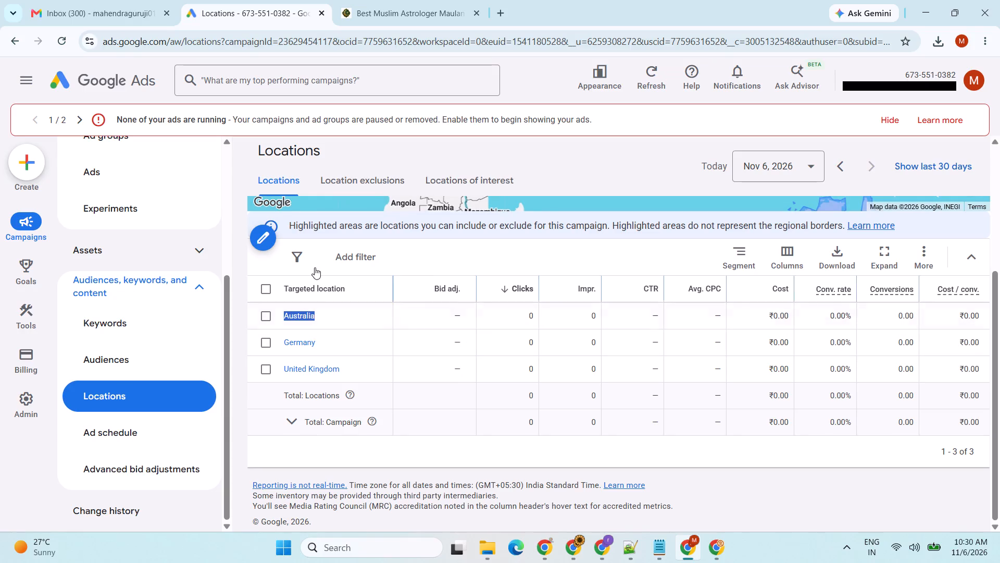
pyautogui.click(253, 234)
pyautogui.click(418, 358)
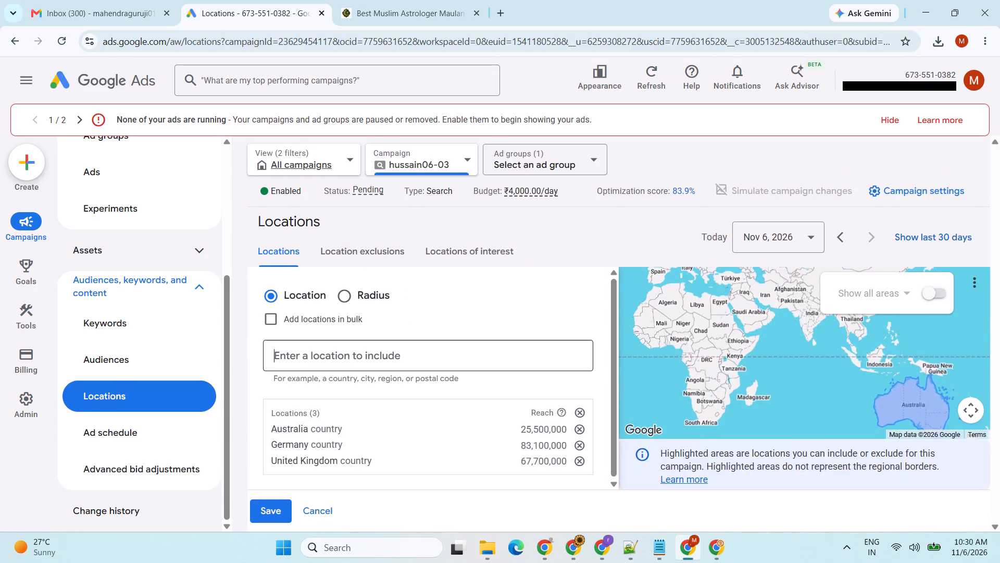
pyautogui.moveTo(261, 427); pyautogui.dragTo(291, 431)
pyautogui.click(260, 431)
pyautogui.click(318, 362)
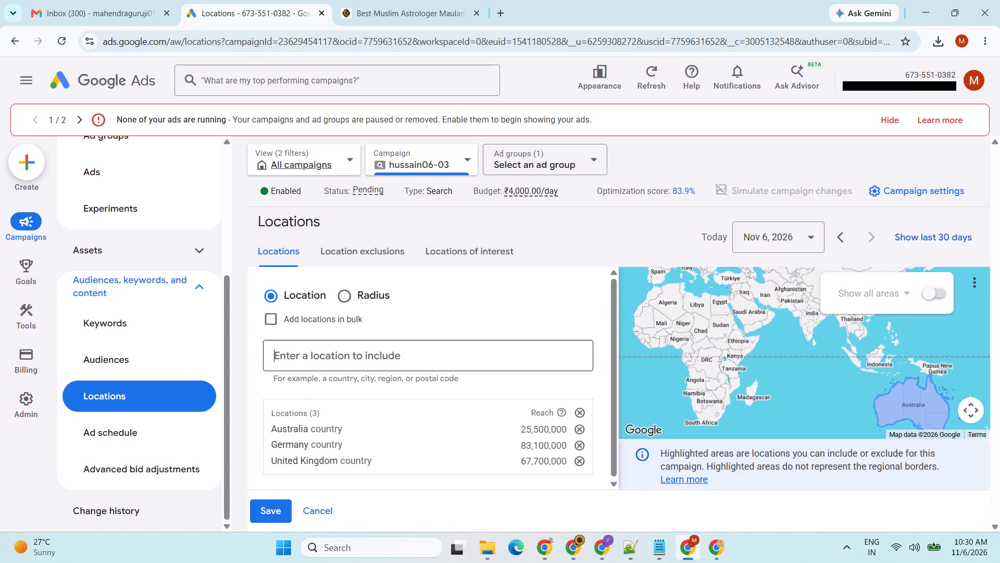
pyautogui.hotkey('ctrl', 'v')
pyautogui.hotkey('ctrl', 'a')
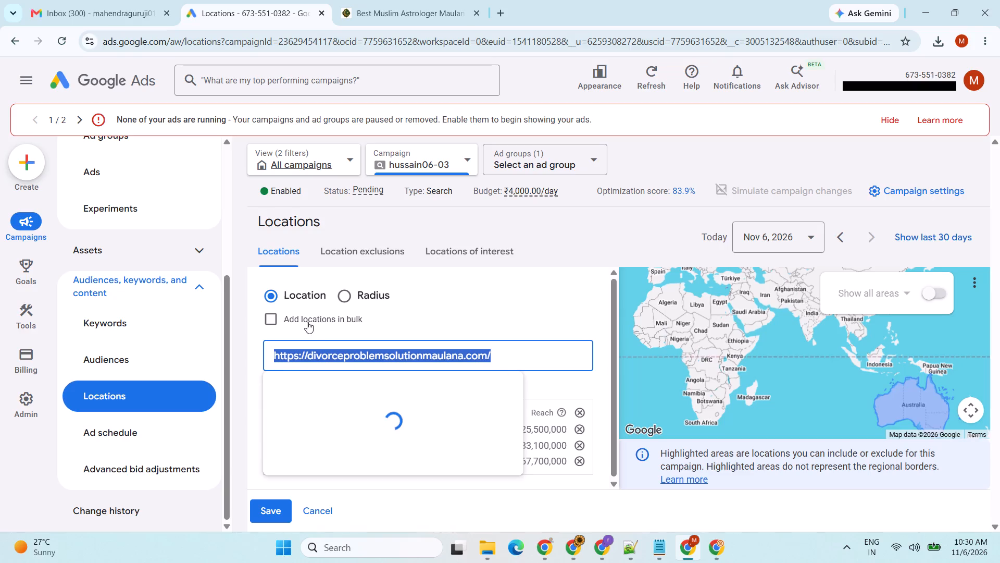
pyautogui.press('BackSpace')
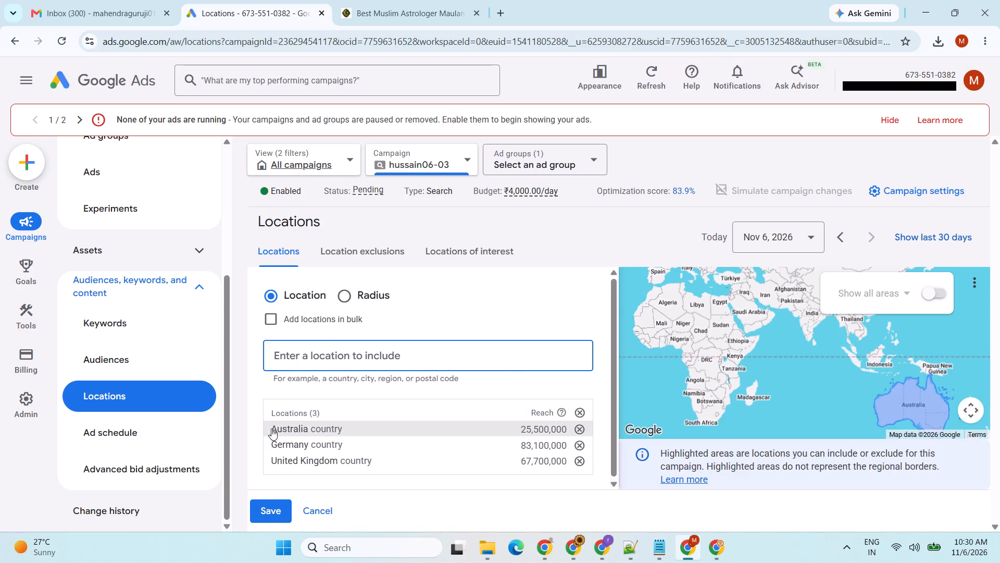
# Search locations for Australia and add the state of Western Australia to the campaign's targeted locations.
pyautogui.moveTo(271, 429); pyautogui.dragTo(307, 430)
pyautogui.hotkey('ctrl', 'c')
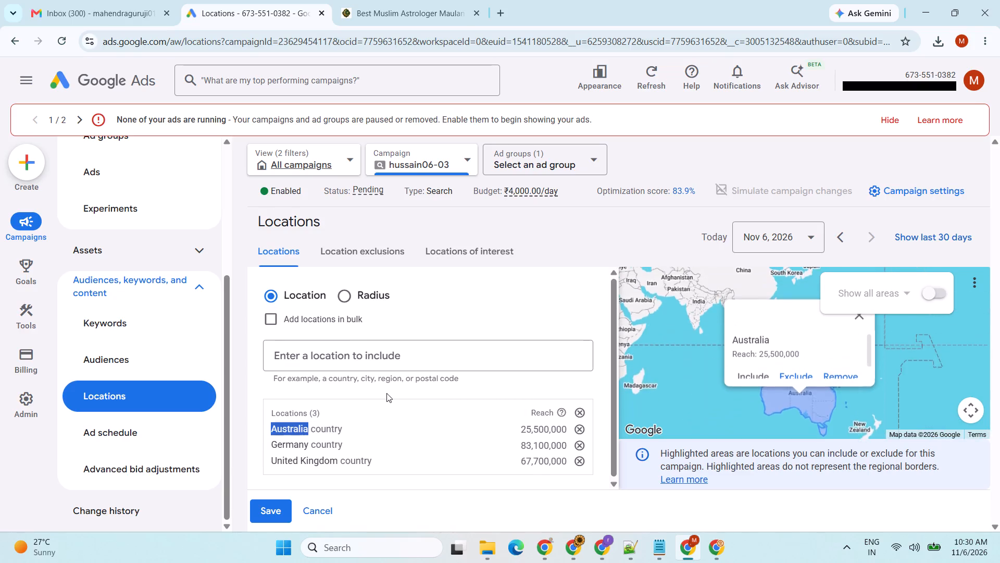
pyautogui.click(367, 359)
pyautogui.hotkey('ctrl', 'v')
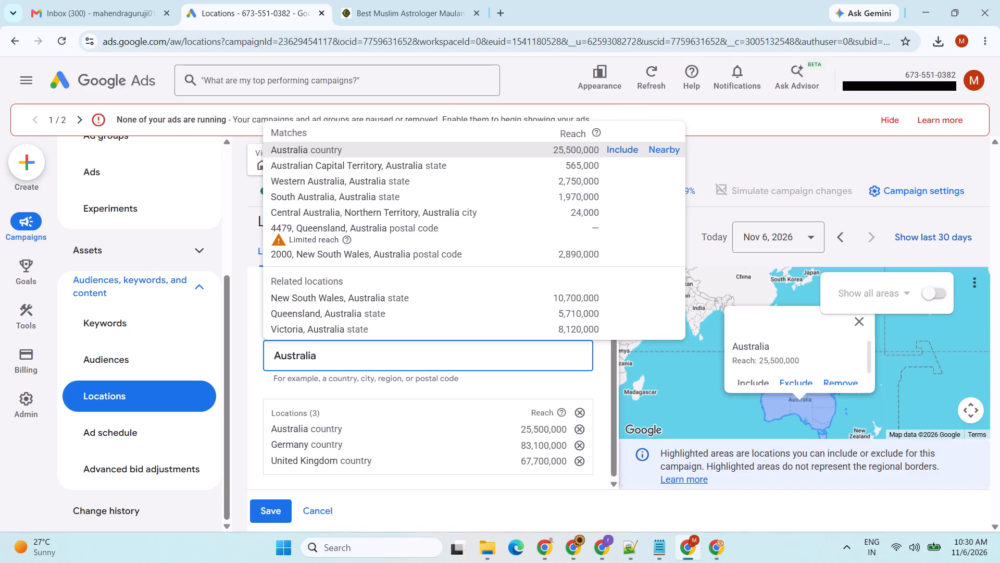
pyautogui.press('Down')
pyautogui.press('Down')
pyautogui.press('Return')
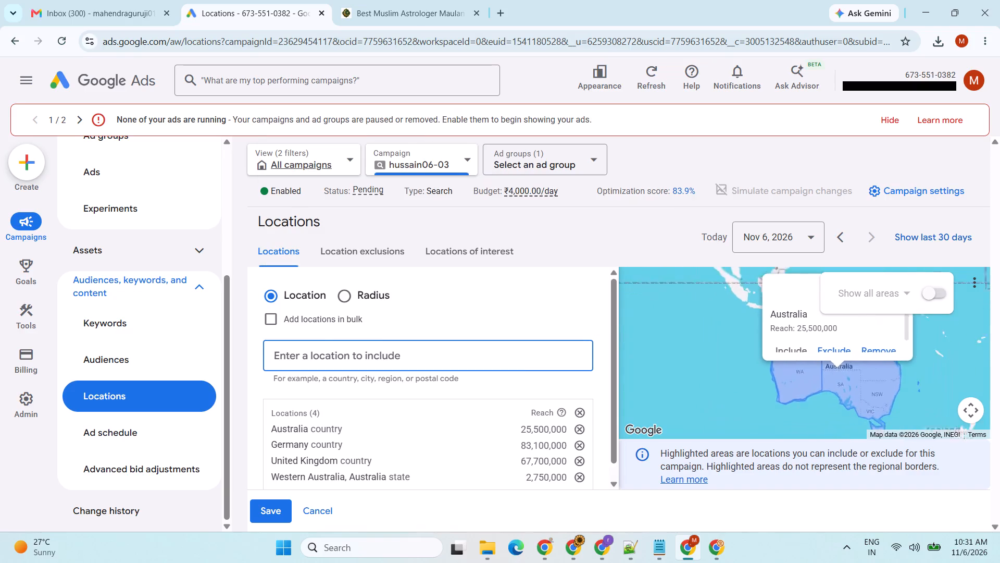
# Search locations for Australia again and add the state of South Australia to the targeted locations.
pyautogui.hotkey('ctrl', 'v')
pyautogui.press('Down')
pyautogui.press('Down')
pyautogui.press('Down')
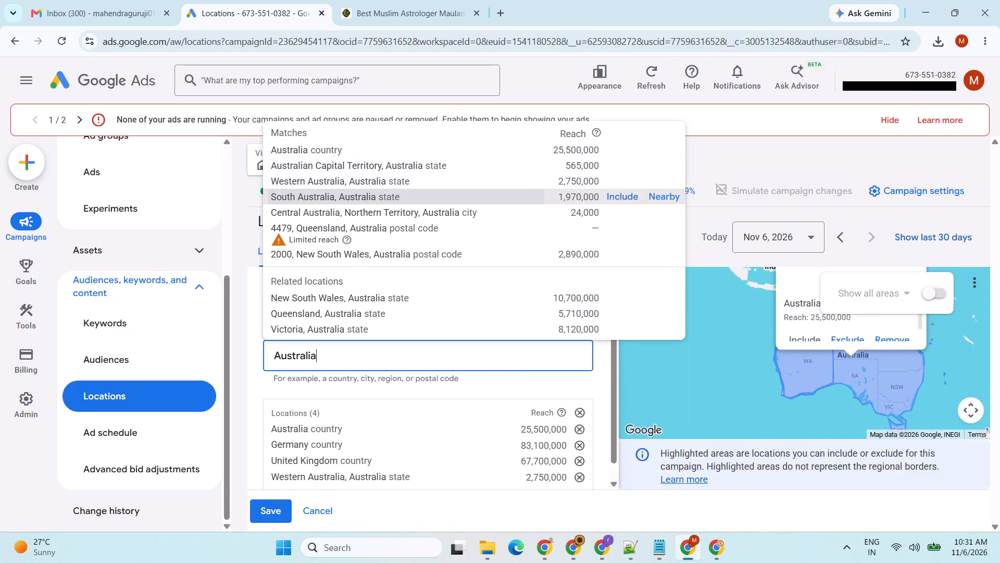
pyautogui.press('Return')
# Add the city match Central Australia, Northern Territory, Australia to the targeted locations.
pyautogui.hotkey('ctrl', 'v')
pyautogui.press('Down')
pyautogui.press('Down')
pyautogui.press('Down')
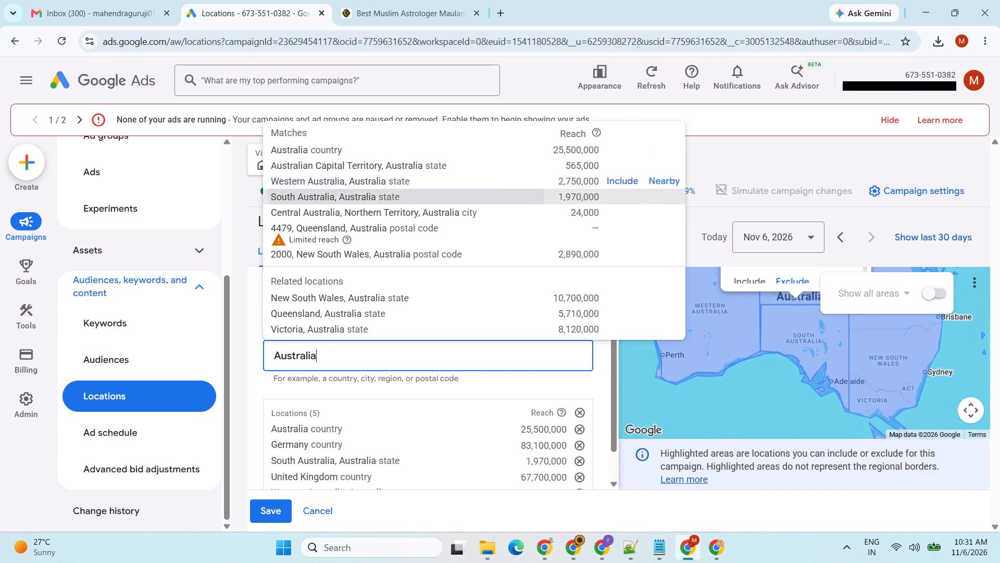
pyautogui.press('Down')
pyautogui.press('Return')
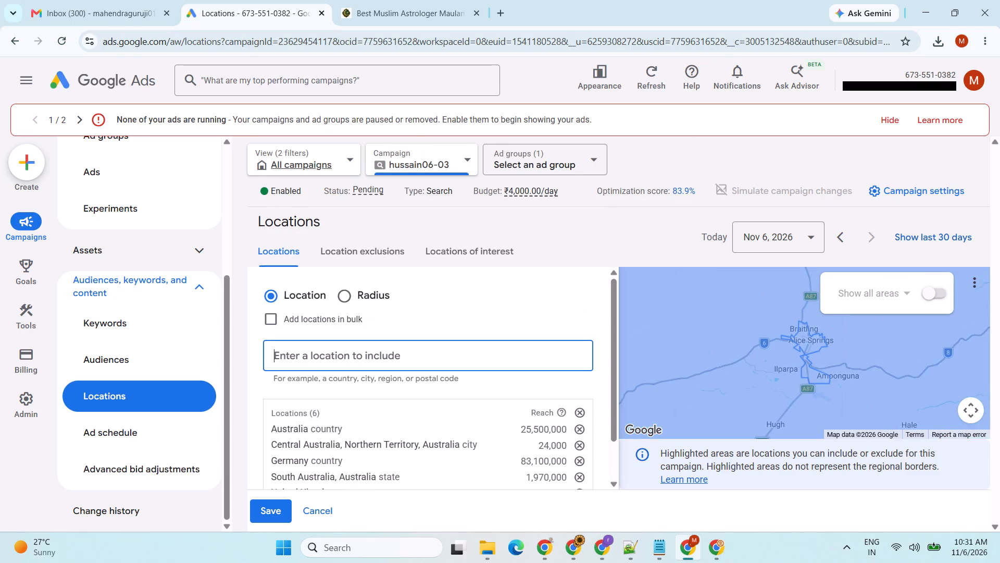
# Show all areas on the location map and examine the targeted coverage across Australia and the list of included locations.
pyautogui.click(930, 296)
pyautogui.keyDown('ctrl'); pyautogui.scroll(-2, 790, 360); pyautogui.keyUp('ctrl')
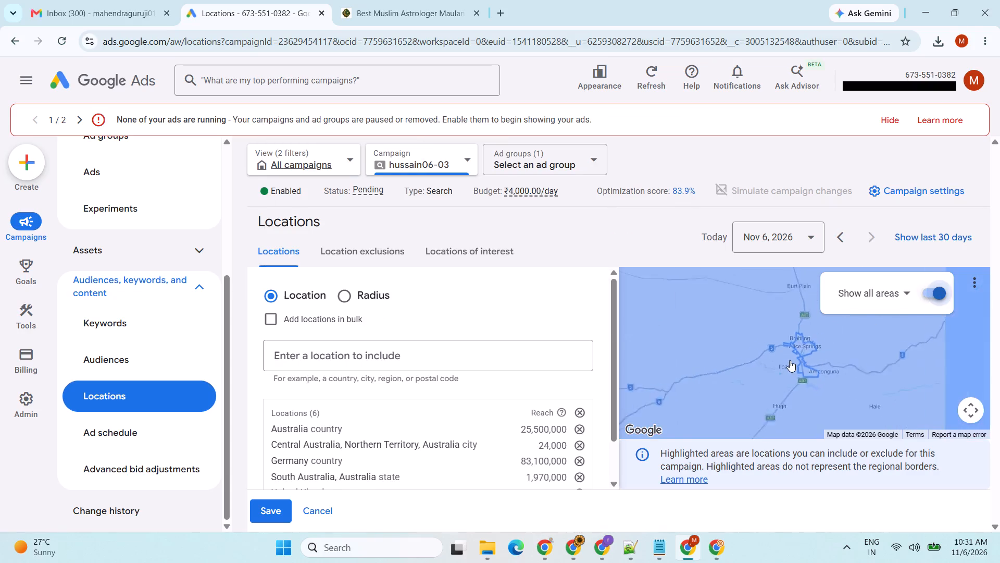
pyautogui.keyDown('ctrl'); pyautogui.scroll(-4, 790, 360); pyautogui.keyUp('ctrl')
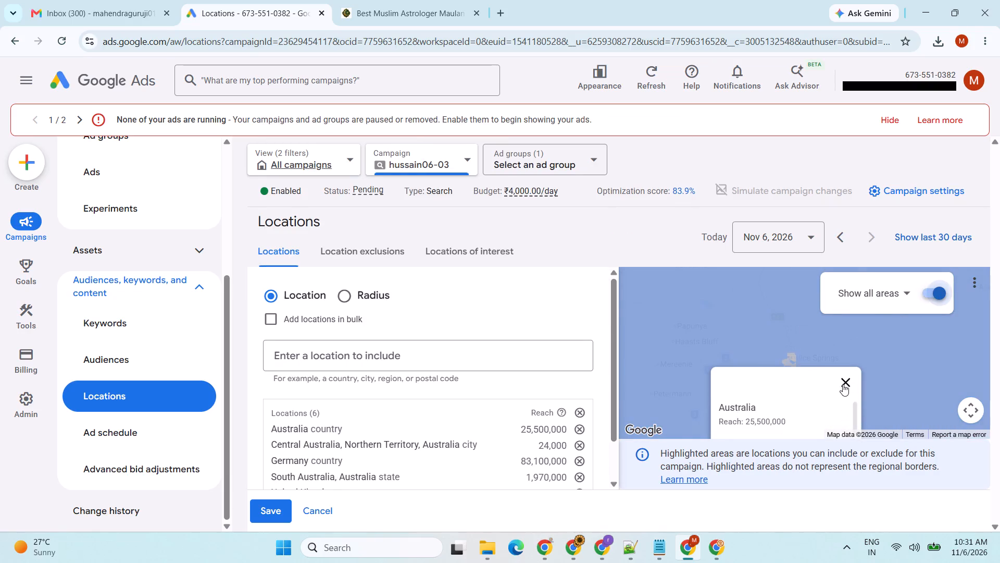
pyautogui.click(845, 383)
pyautogui.keyDown('ctrl'); pyautogui.scroll(-2, 834, 356); pyautogui.keyUp('ctrl')
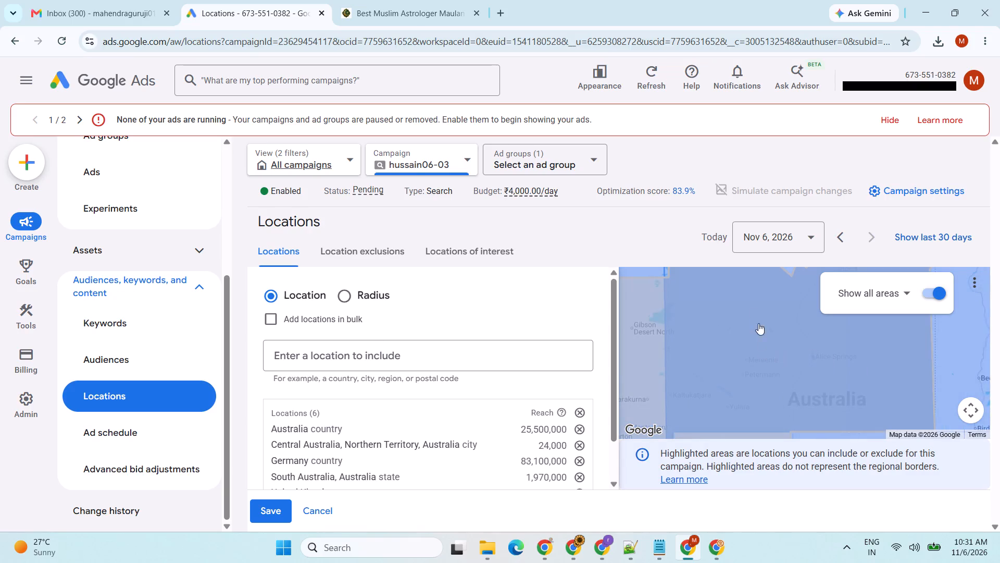
pyautogui.click(631, 222)
pyautogui.scroll(-7, 868, 481)
pyautogui.scroll(-3, 506, 296)
pyautogui.scroll(-4, 631, 231)
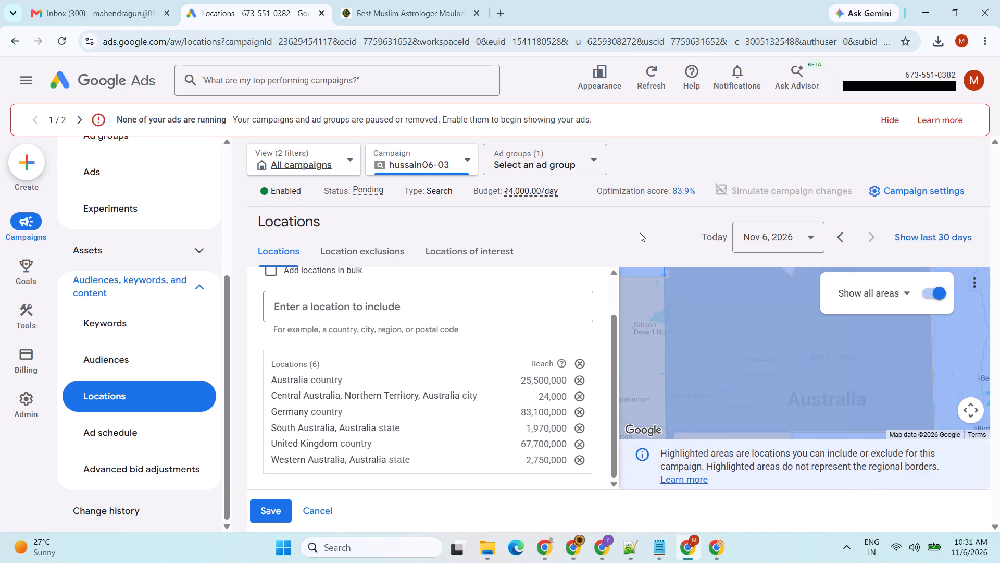
pyautogui.scroll(-5, 744, 217)
pyautogui.scroll(5, 857, 391)
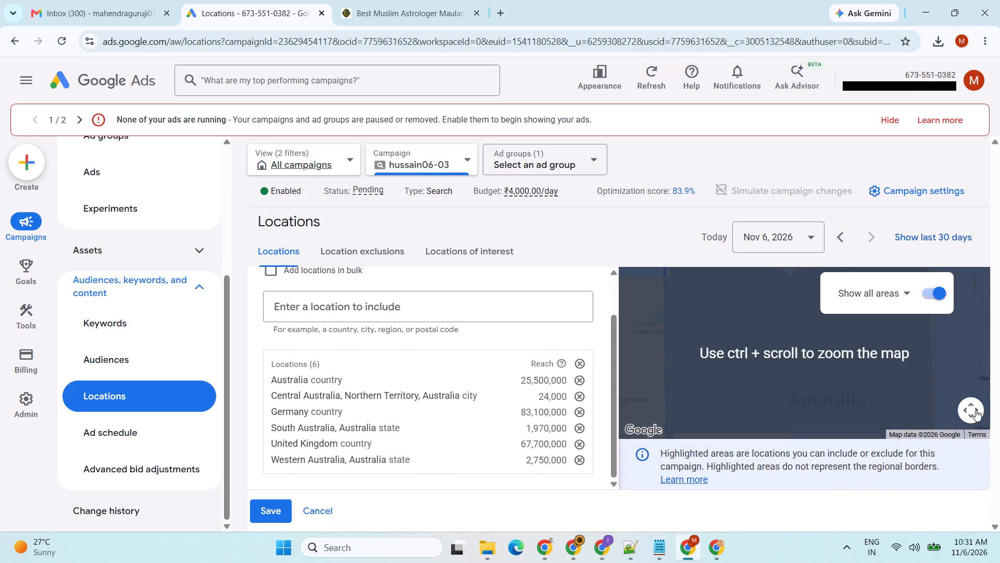
pyautogui.click(976, 410)
pyautogui.click(979, 415)
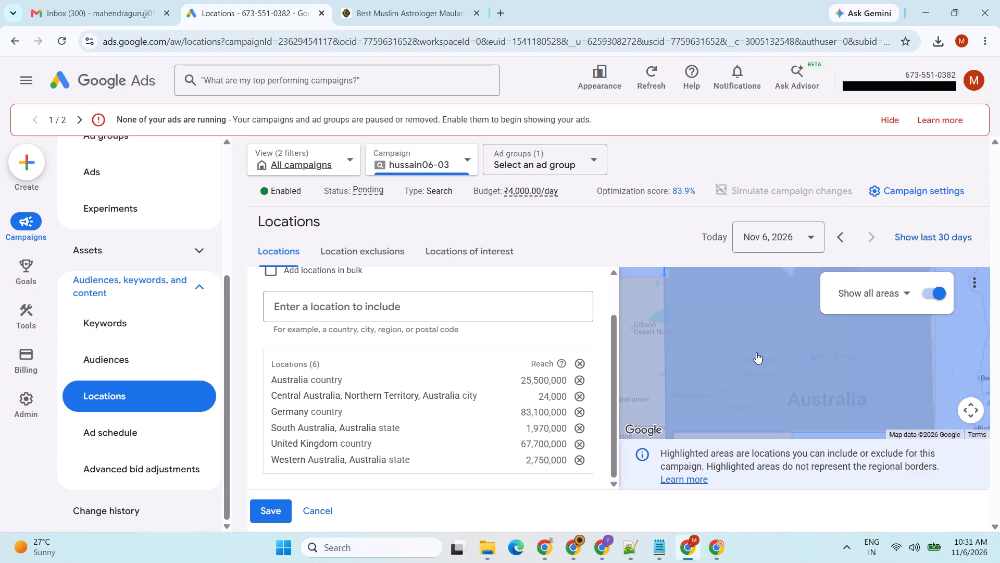
pyautogui.keyDown('ctrl'); pyautogui.scroll(-4, 756, 352); pyautogui.keyUp('ctrl')
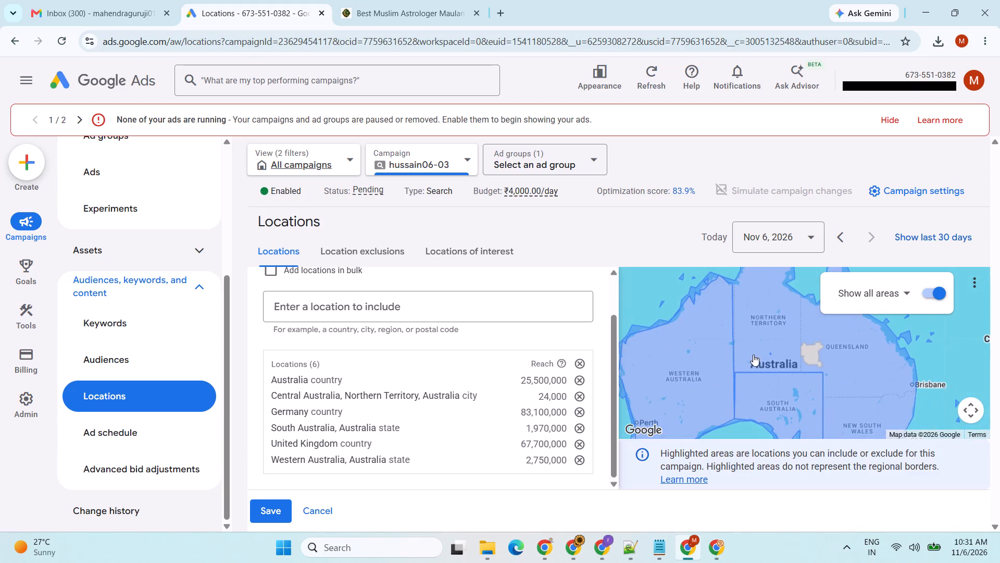
pyautogui.keyDown('ctrl'); pyautogui.scroll(-1, 753, 355); pyautogui.keyUp('ctrl')
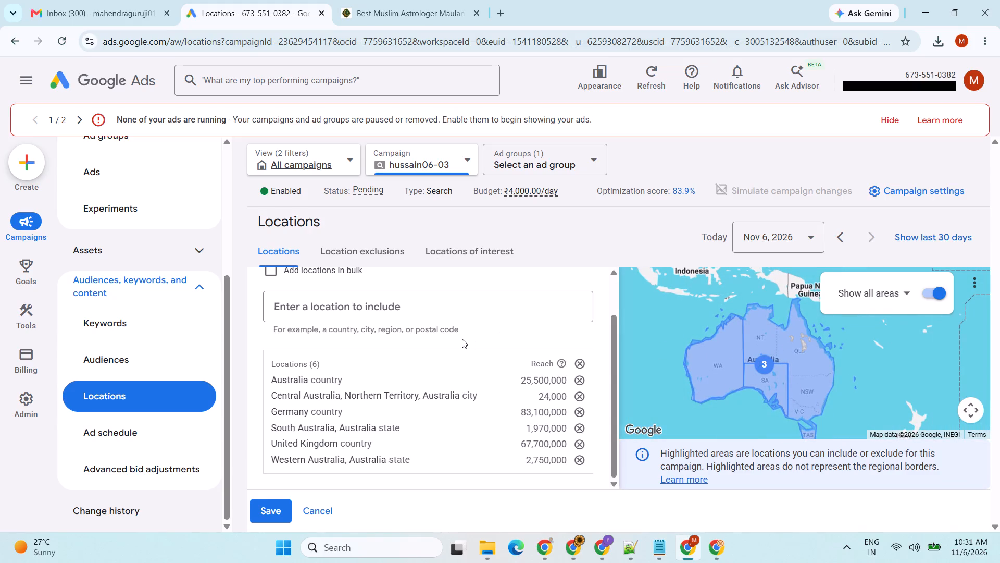
# Search locations for Germany and add the city of Berlin to the targeted locations.
pyautogui.click(353, 309)
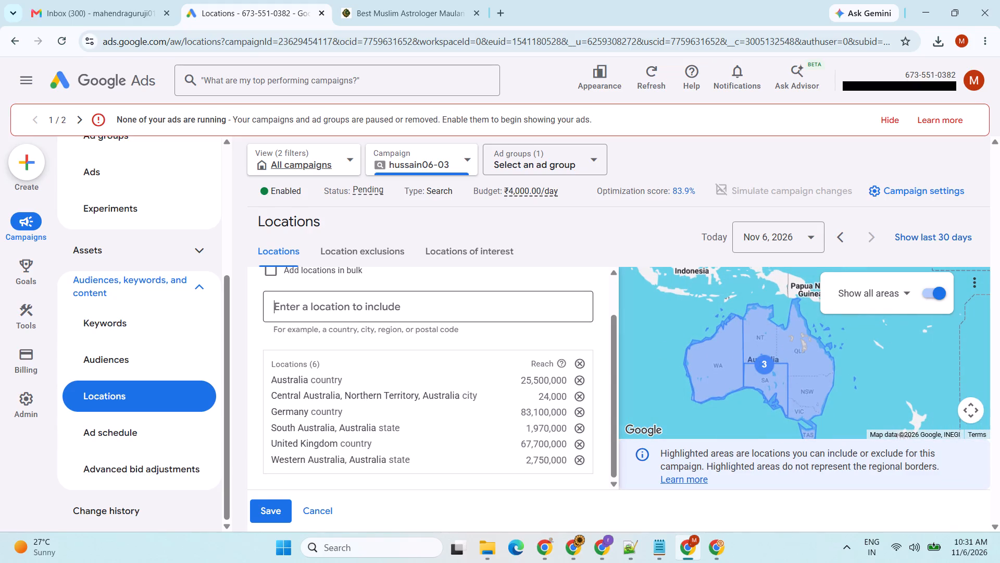
pyautogui.moveTo(267, 413); pyautogui.dragTo(305, 414)
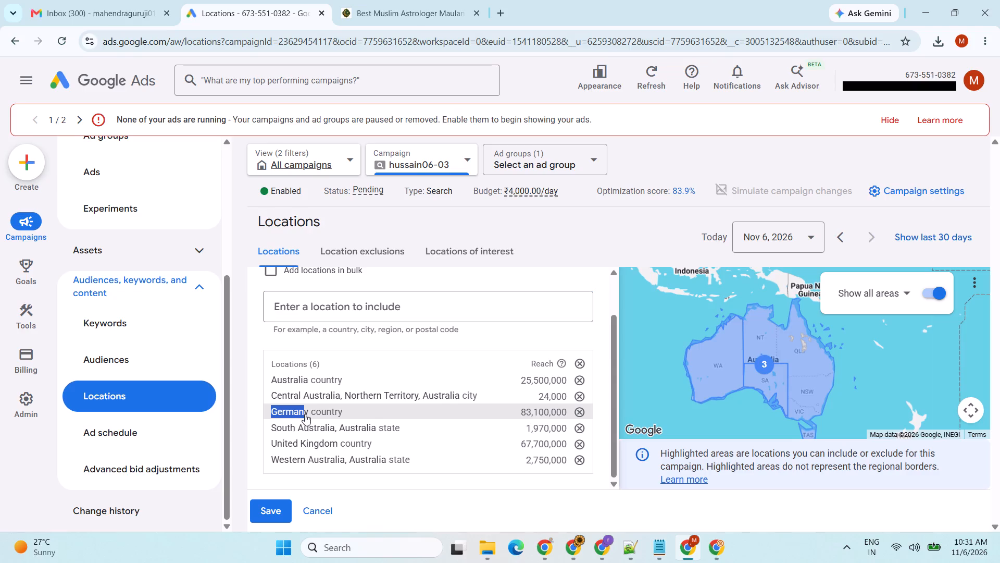
pyautogui.moveTo(305, 414); pyautogui.dragTo(308, 414)
pyautogui.hotkey('ctrl', 'c')
pyautogui.click(355, 304)
pyautogui.hotkey('ctrl', 'v')
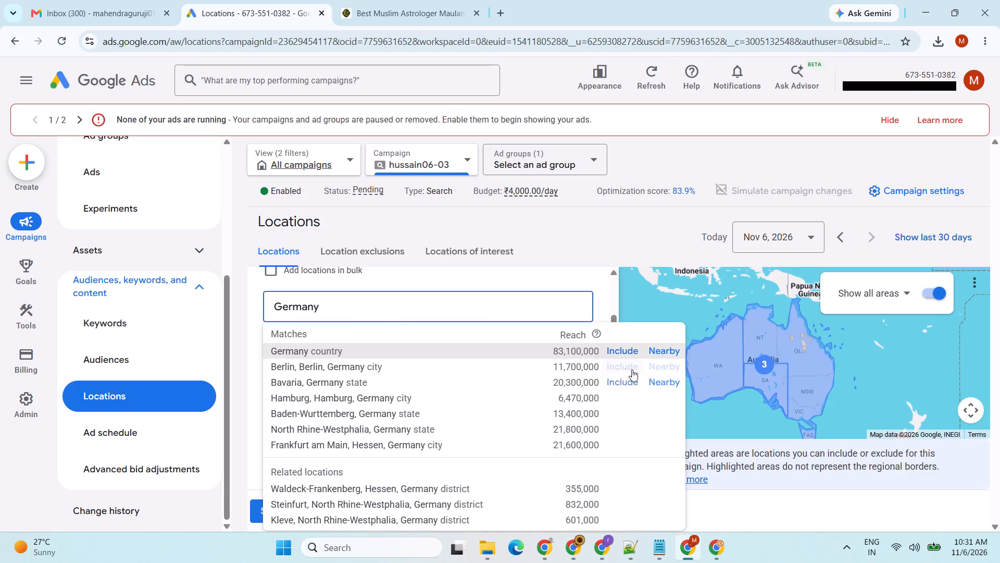
pyautogui.click(627, 369)
pyautogui.click(397, 314)
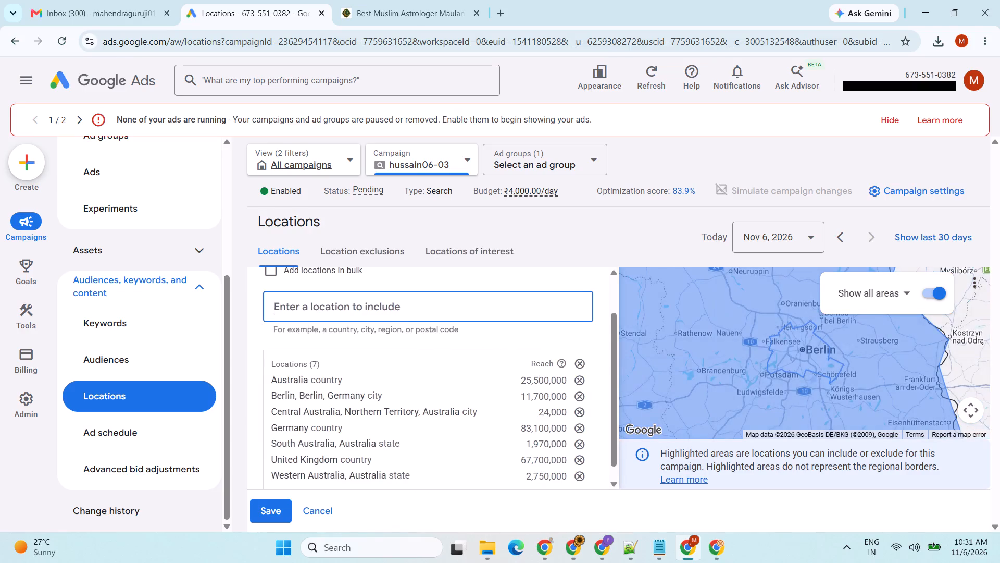
# Search locations for Germany and add Bavaria state, Hamburg city and Baden-Wurttemberg state to the targeted locations.
pyautogui.hotkey('ctrl', 'v')
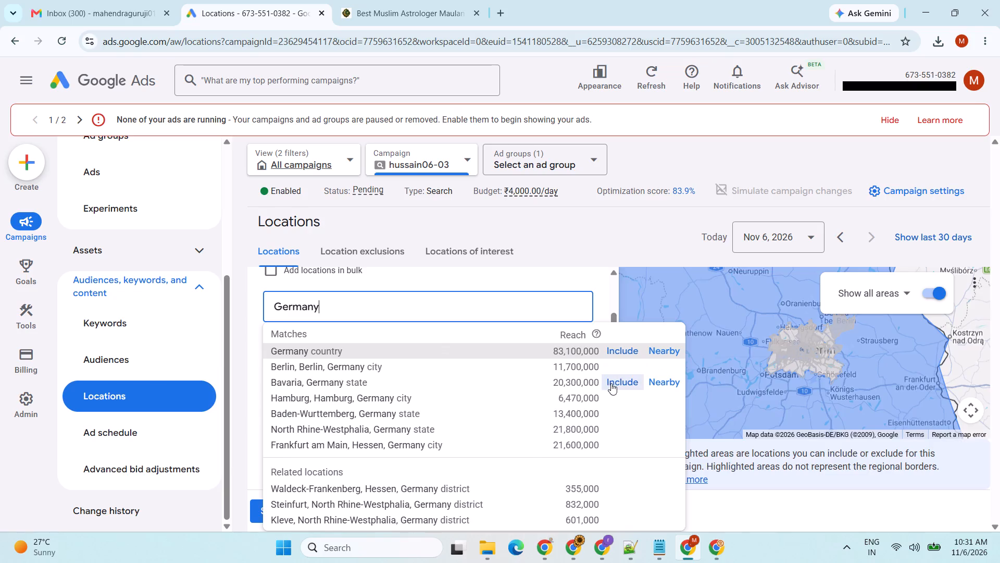
pyautogui.click(612, 383)
pyautogui.click(340, 296)
pyautogui.hotkey('ctrl', 'v')
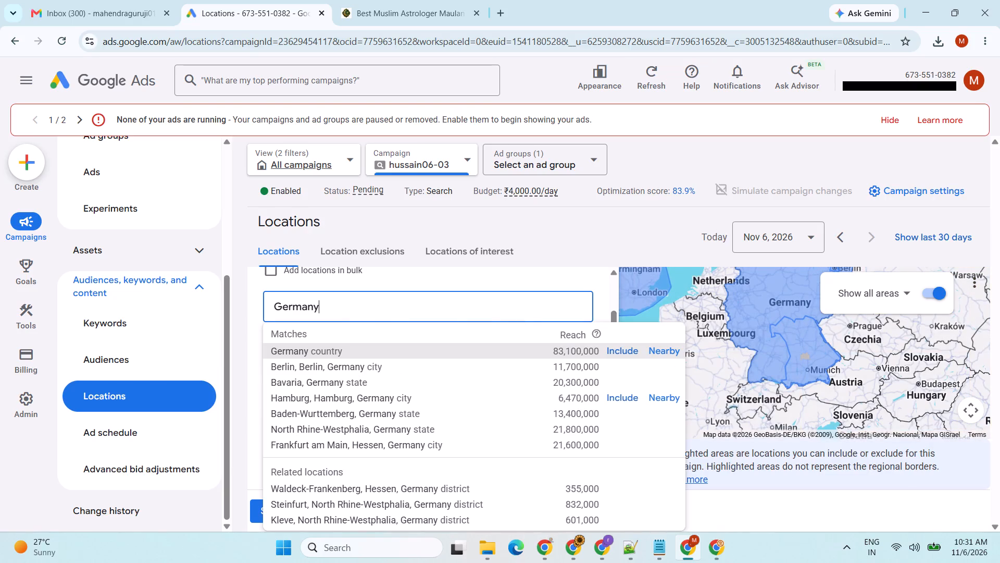
pyautogui.click(619, 399)
pyautogui.click(340, 308)
pyautogui.hotkey('ctrl', 'v')
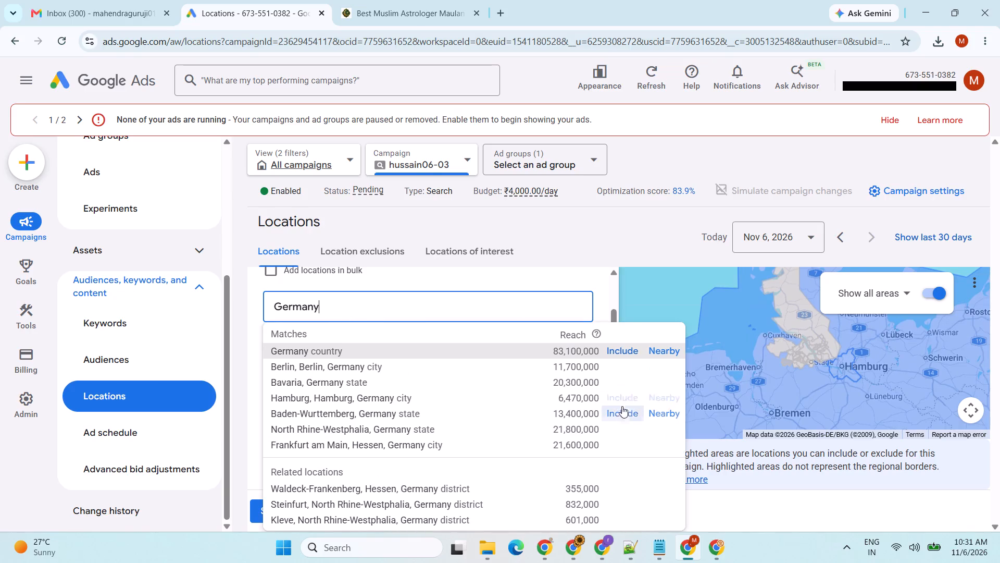
pyautogui.click(620, 416)
# Search locations for Germany again and add North Rhine-Westphalia state and Frankfurt am Main city to the targeted locations.
pyautogui.click(360, 299)
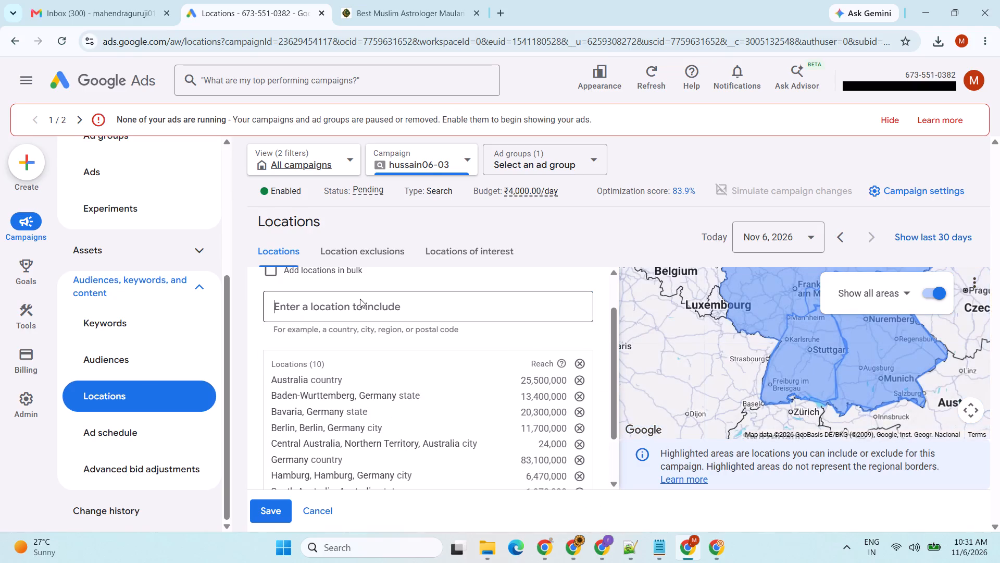
pyautogui.hotkey('ctrl', 'v')
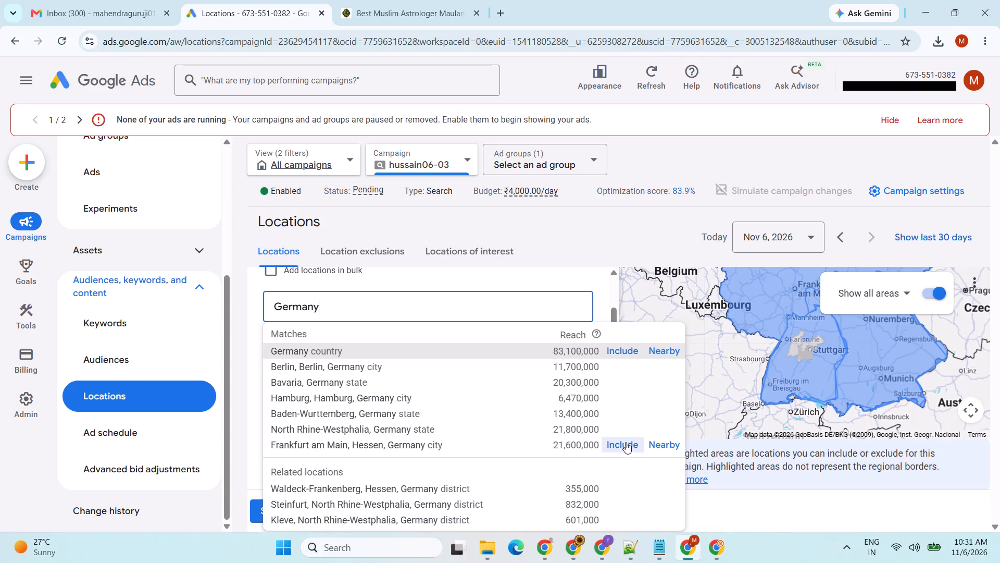
pyautogui.click(623, 427)
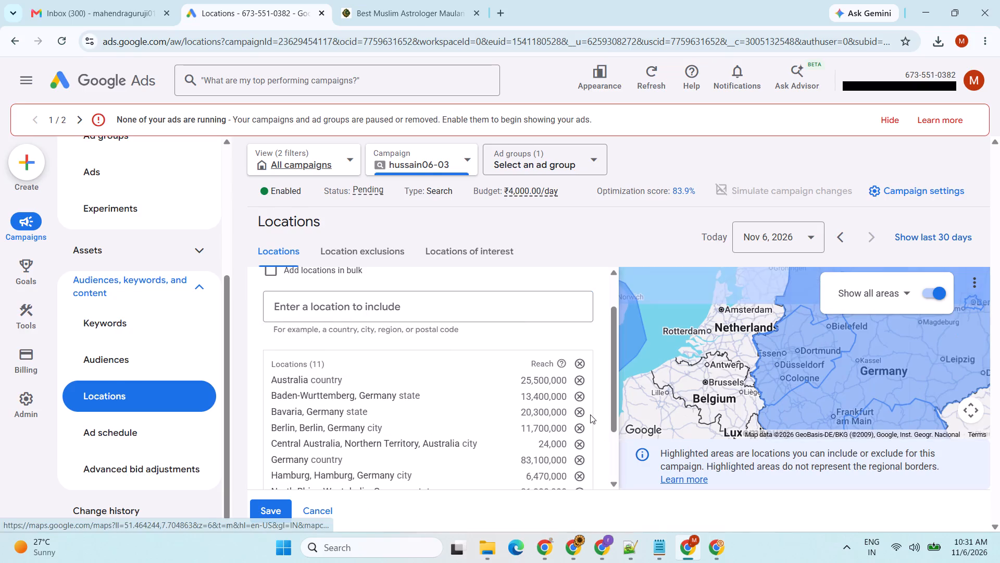
pyautogui.click(384, 307)
pyautogui.hotkey('ctrl', 'v')
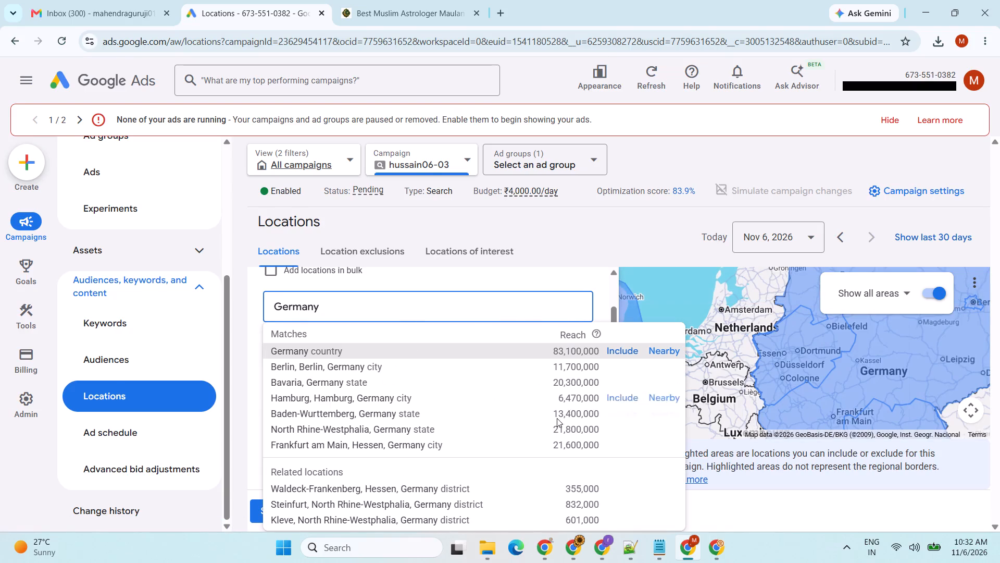
pyautogui.click(617, 446)
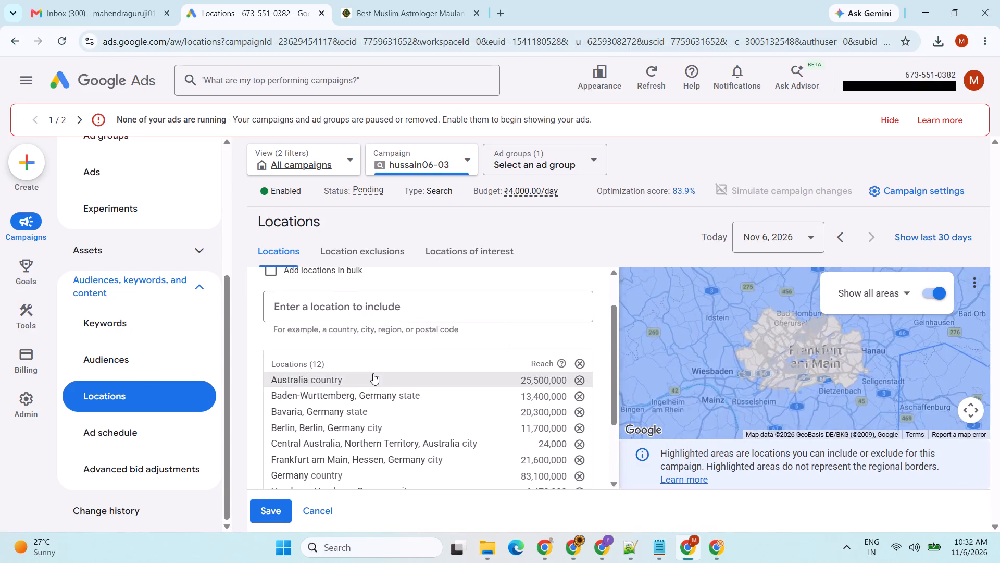
# Search locations for United Kingdom and add the postal code SE1, England to the targeted locations.
pyautogui.scroll(-2, 373, 373)
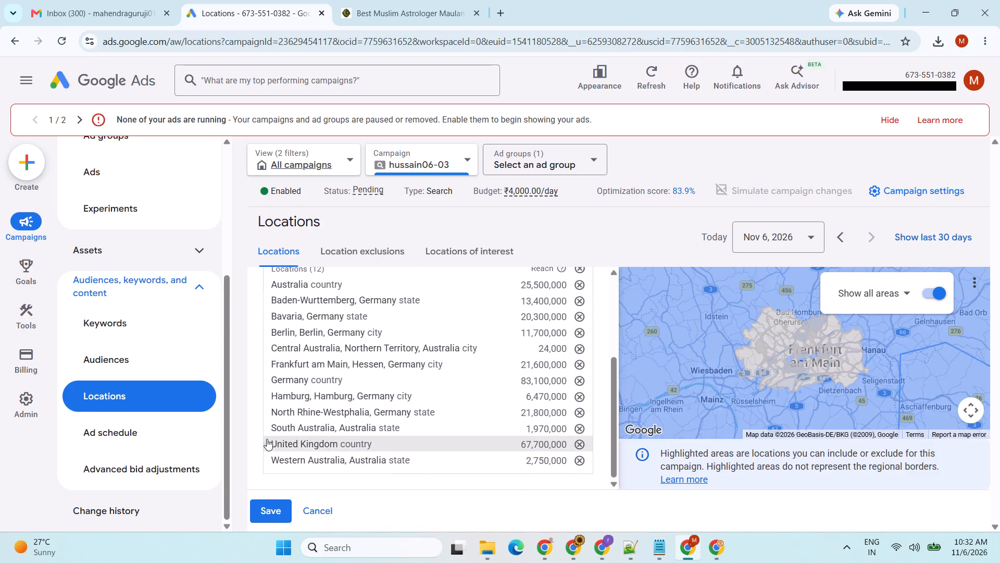
pyautogui.moveTo(269, 444); pyautogui.dragTo(335, 449)
pyautogui.hotkey('ctrl', 'c')
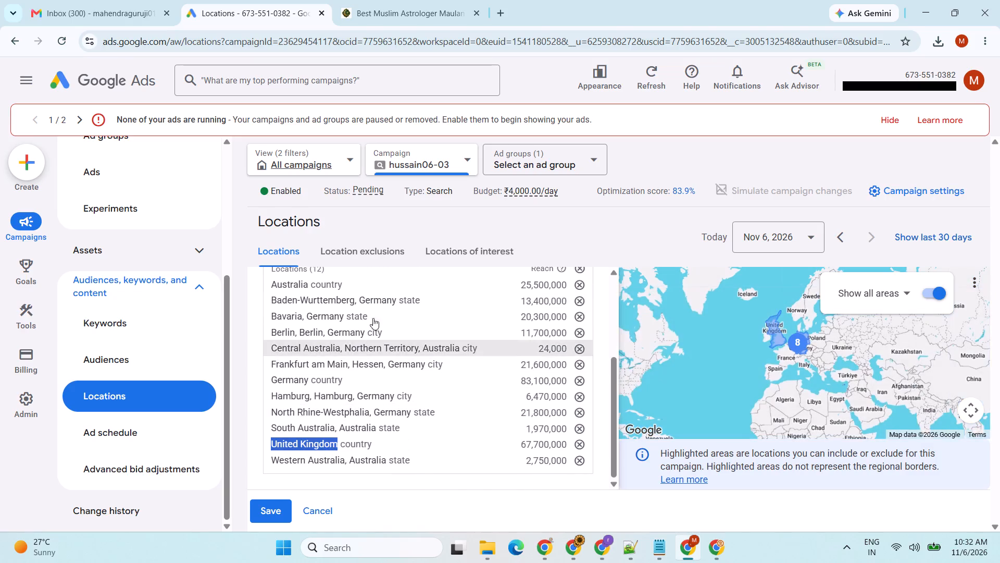
pyautogui.scroll(3, 370, 338)
pyautogui.click(364, 348)
pyautogui.hotkey('ctrl', 'v')
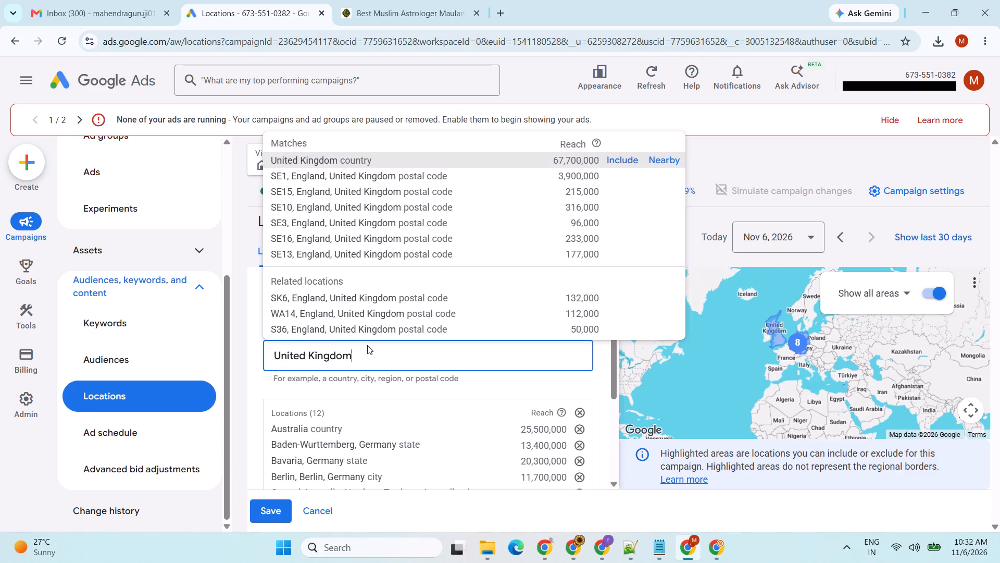
pyautogui.press('Left')
pyautogui.press('Left')
pyautogui.press('Down')
pyautogui.press('Return')
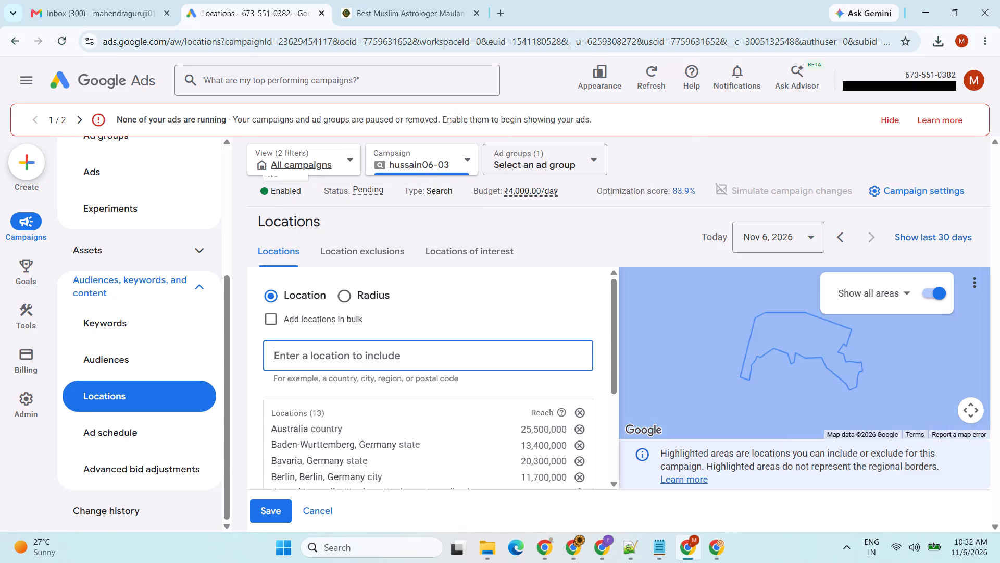
# Search locations for United Kingdom again and look through the matching places.
pyautogui.hotkey('ctrl', 'v')
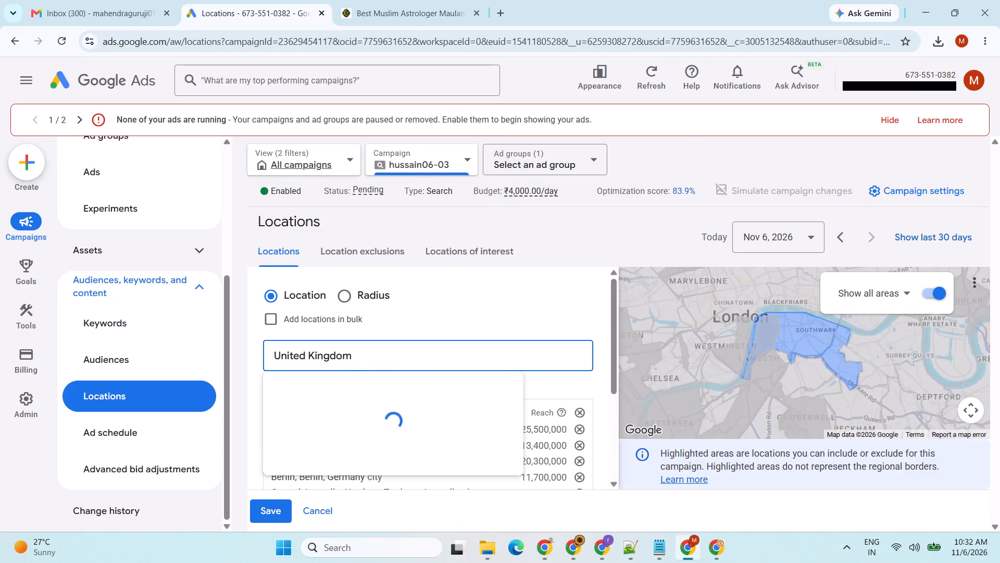
pyautogui.hotkey('ctrl', 'a')
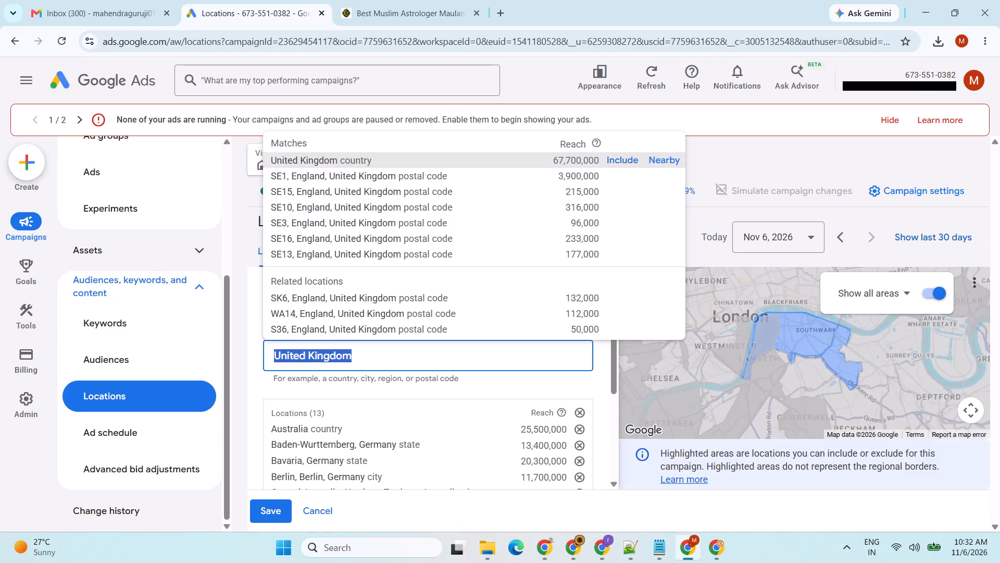
pyautogui.press('Down')
pyautogui.press('Down')
pyautogui.press('Down')
pyautogui.press('Down')
pyautogui.press('Down')
pyautogui.press('Down')
pyautogui.press('Down')
pyautogui.press('Down')
pyautogui.press('Down')
pyautogui.press('Down')
pyautogui.press('Down')
pyautogui.press('Down')
pyautogui.press('Down')
pyautogui.press('Down')
pyautogui.press('Down')
pyautogui.press('Down')
pyautogui.press('Down')
pyautogui.press('Down')
pyautogui.press('Down')
pyautogui.press('Down')
pyautogui.press('Down')
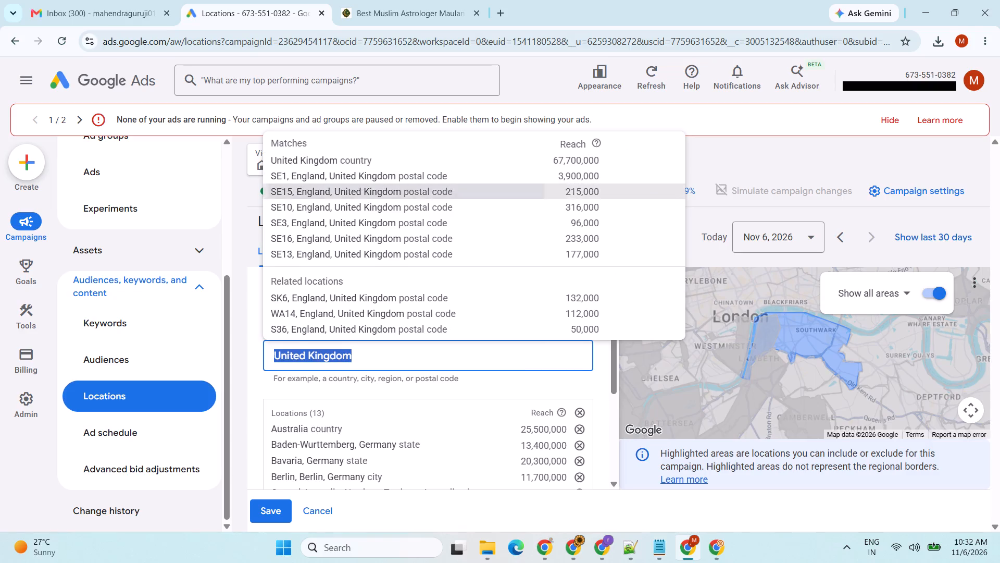
# Search locations for london and add the city London, England, United Kingdom to the targeted locations.
pyautogui.hotkey('ctrl', 'a')
pyautogui.write('london')
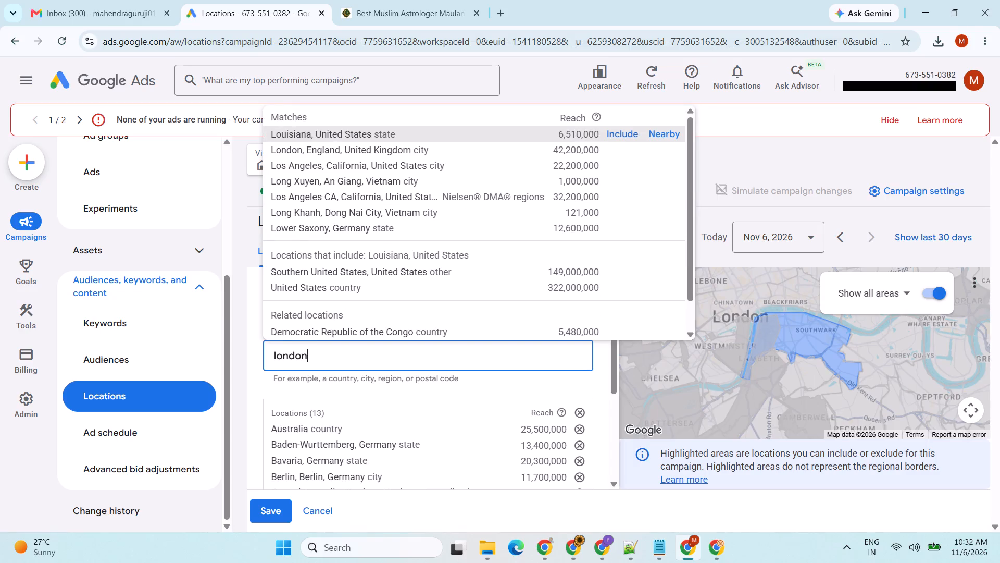
pyautogui.press('Down')
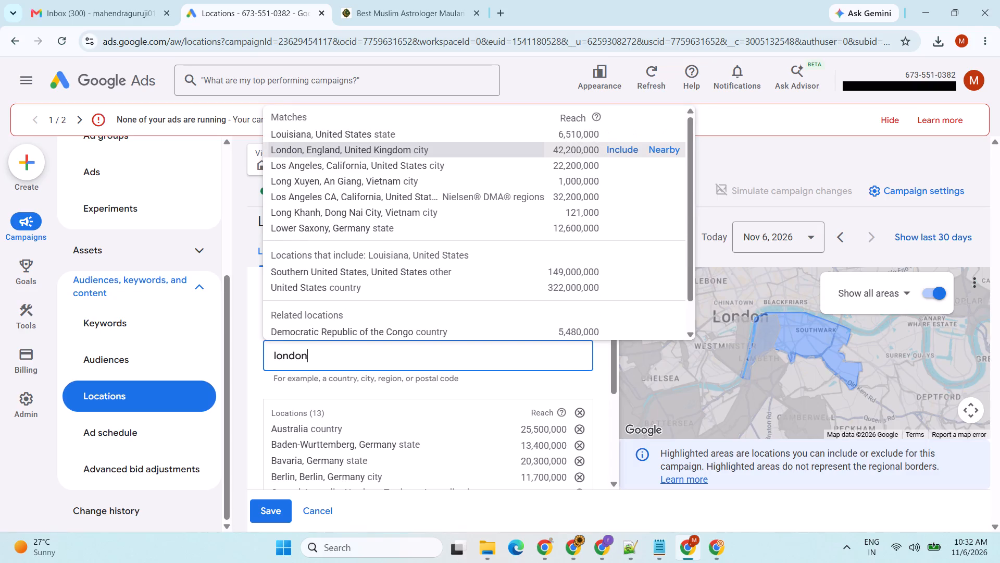
pyautogui.press('Return')
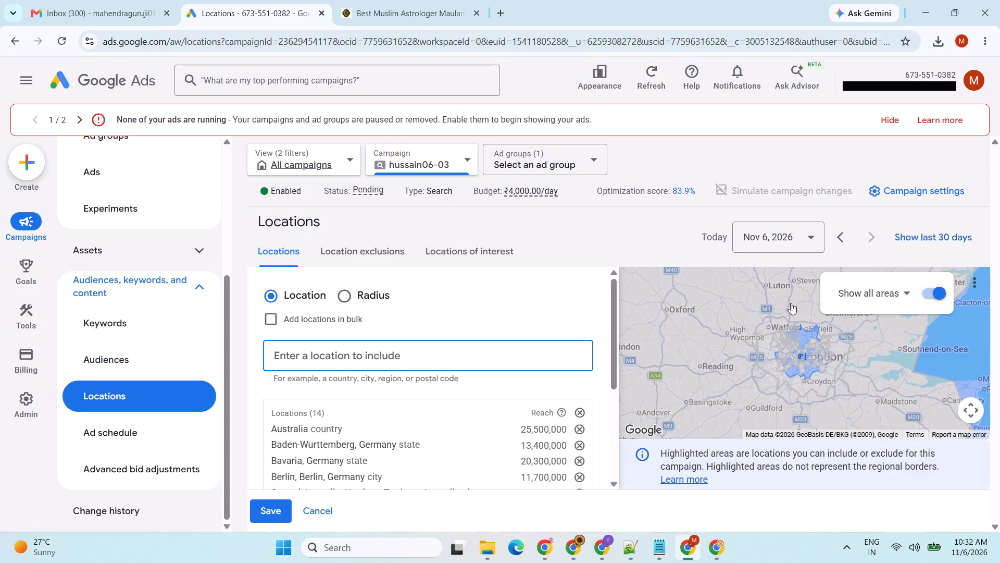
# Search locations for england and add the province England, United Kingdom to the targeted locations.
pyautogui.moveTo(780, 354); pyautogui.dragTo(709, 382)
pyautogui.moveTo(774, 355); pyautogui.dragTo(859, 426)
pyautogui.moveTo(832, 352); pyautogui.dragTo(822, 385)
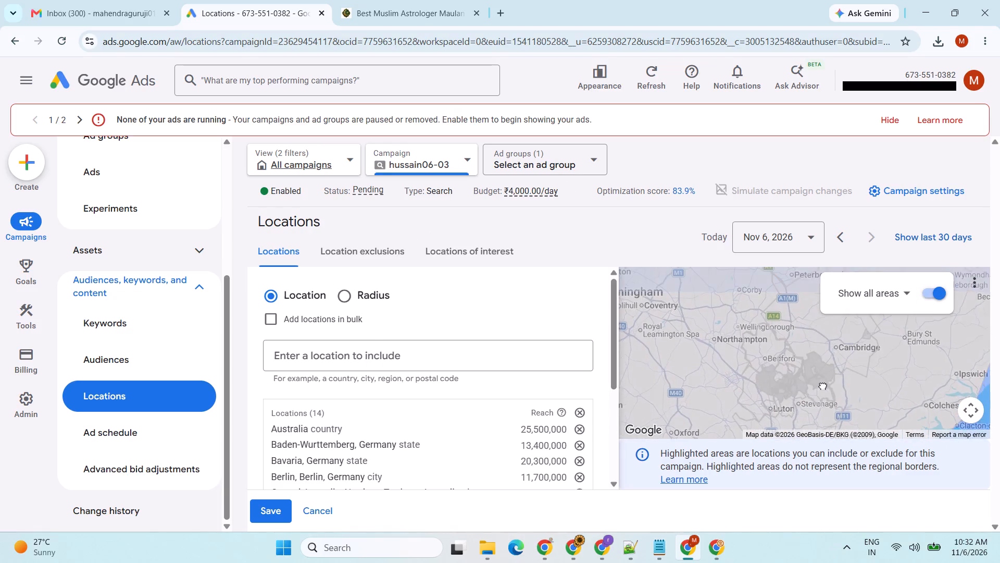
pyautogui.moveTo(822, 385); pyautogui.dragTo(863, 390)
pyautogui.moveTo(734, 350); pyautogui.dragTo(774, 360)
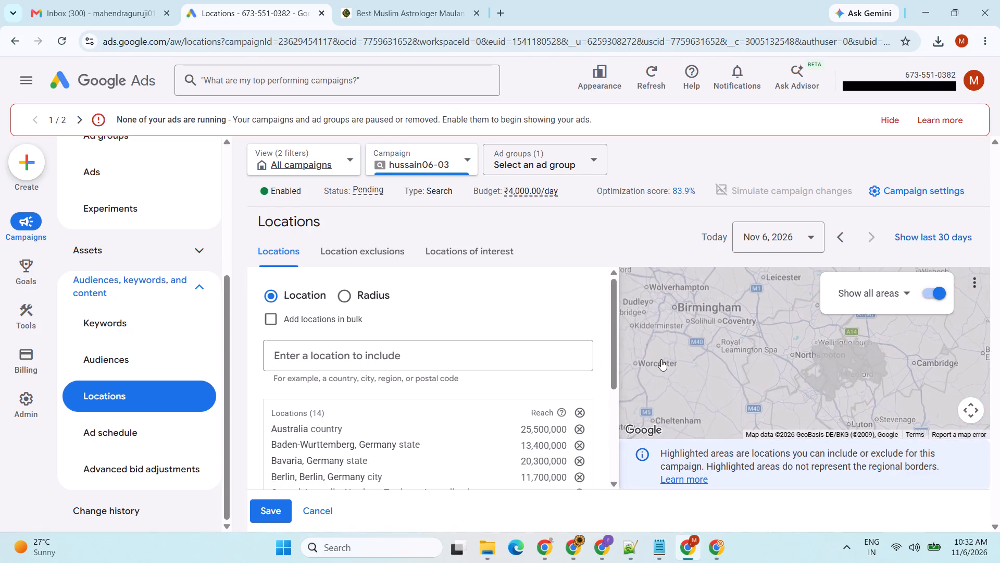
pyautogui.click(494, 365)
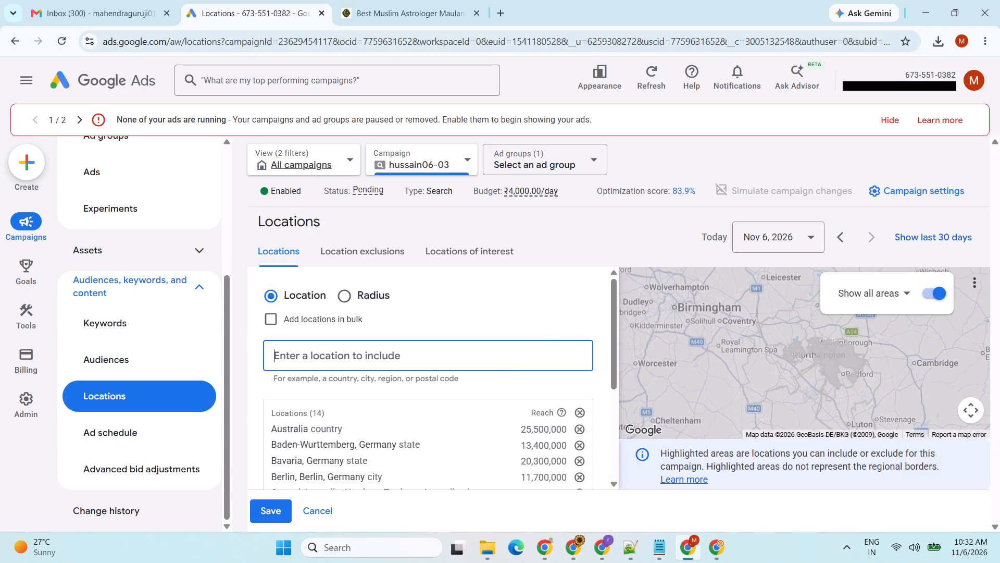
pyautogui.write('eng')
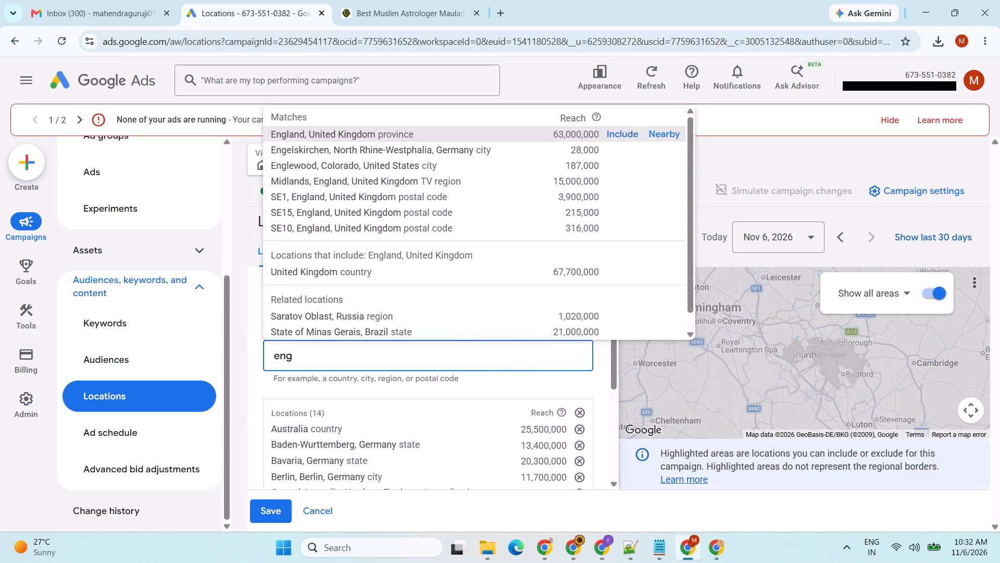
pyautogui.write('land')
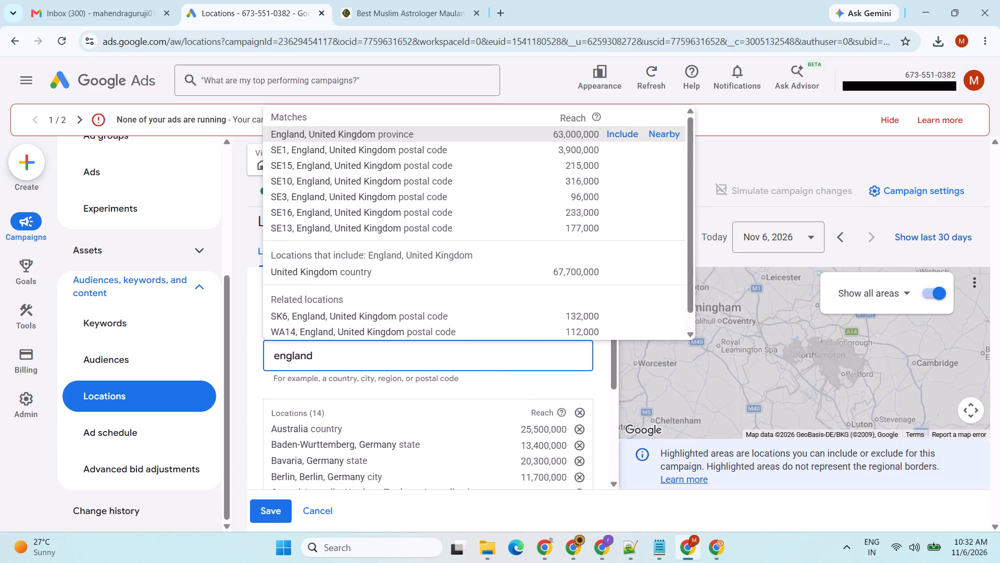
pyautogui.hotkey('ctrl', 'a')
pyautogui.hotkey('ctrl', 'c')
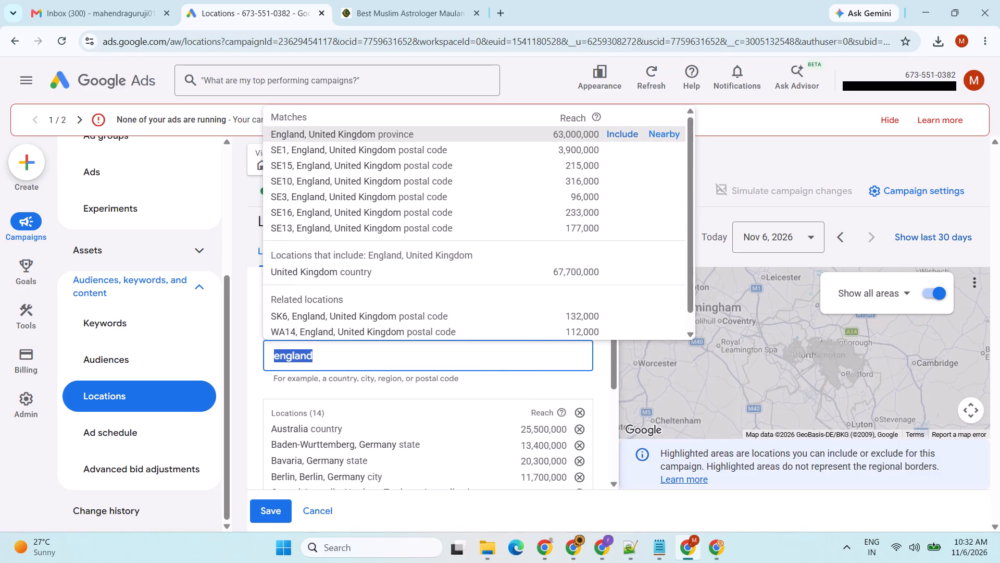
pyautogui.press('Return')
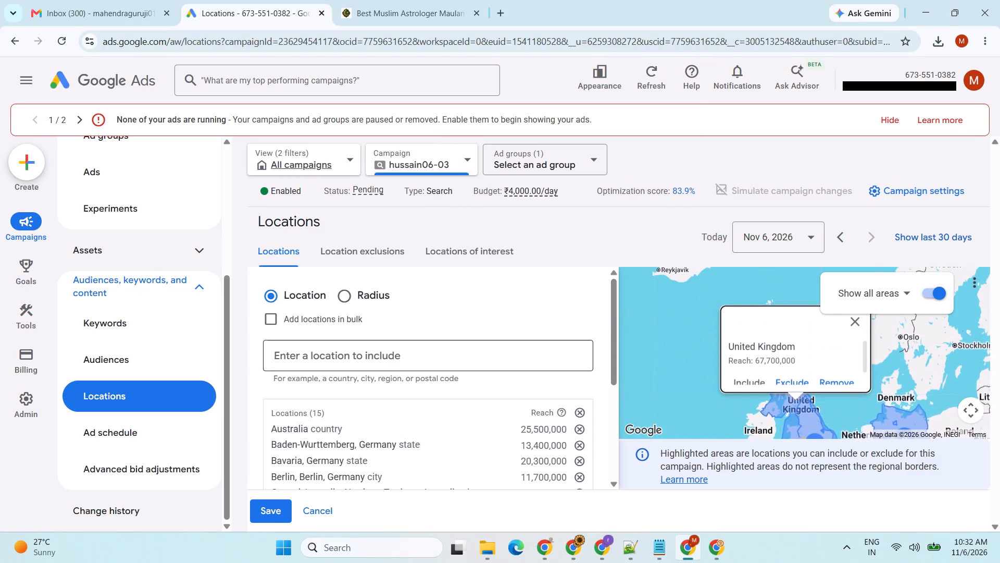
# Examine the targeted coverage across the United Kingdom and Germany on the map, including the details for England.
pyautogui.moveTo(910, 380); pyautogui.dragTo(907, 371)
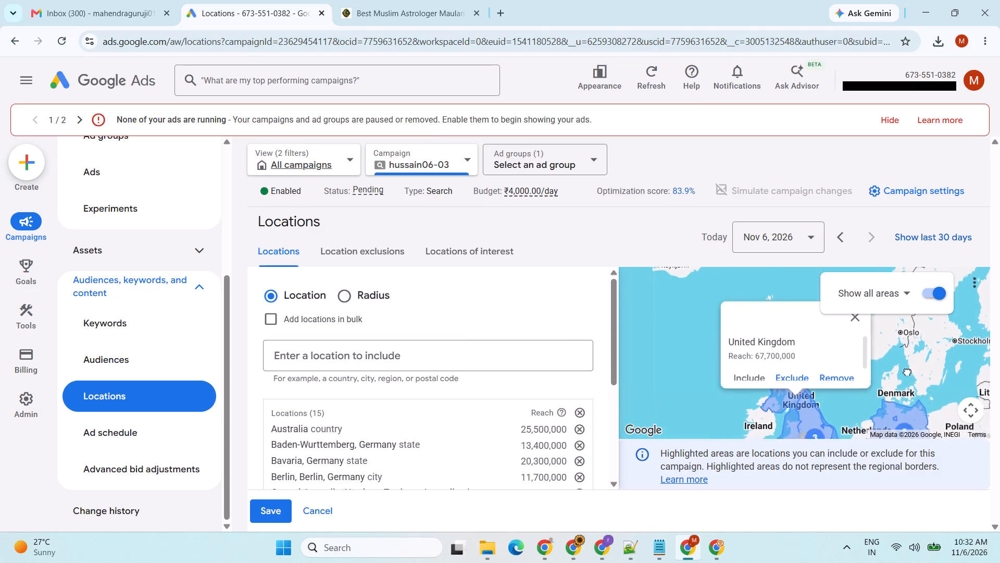
pyautogui.moveTo(907, 371); pyautogui.dragTo(819, 303)
pyautogui.moveTo(689, 378); pyautogui.dragTo(705, 386)
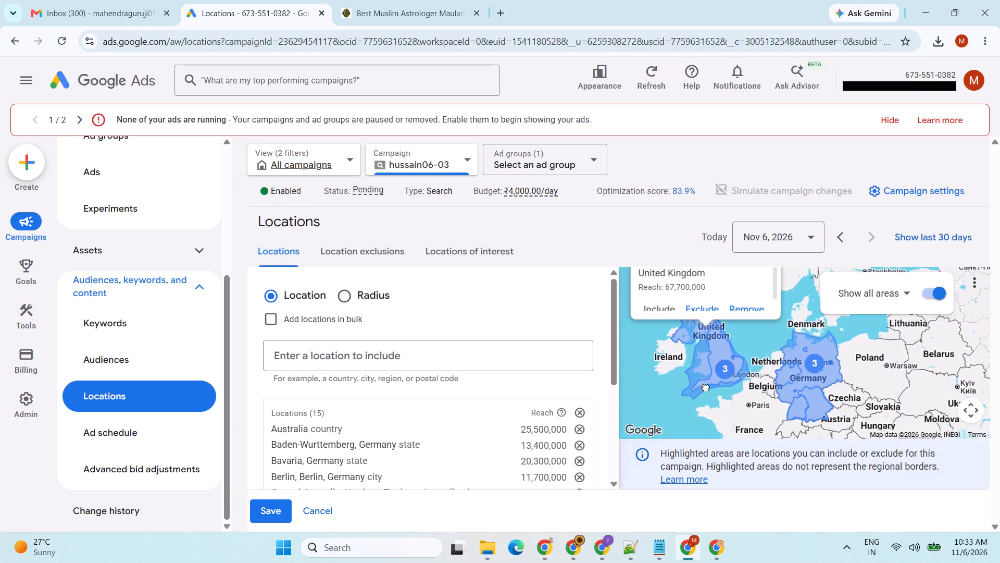
pyautogui.moveTo(705, 386); pyautogui.dragTo(730, 398)
pyautogui.scroll(-1, 760, 307)
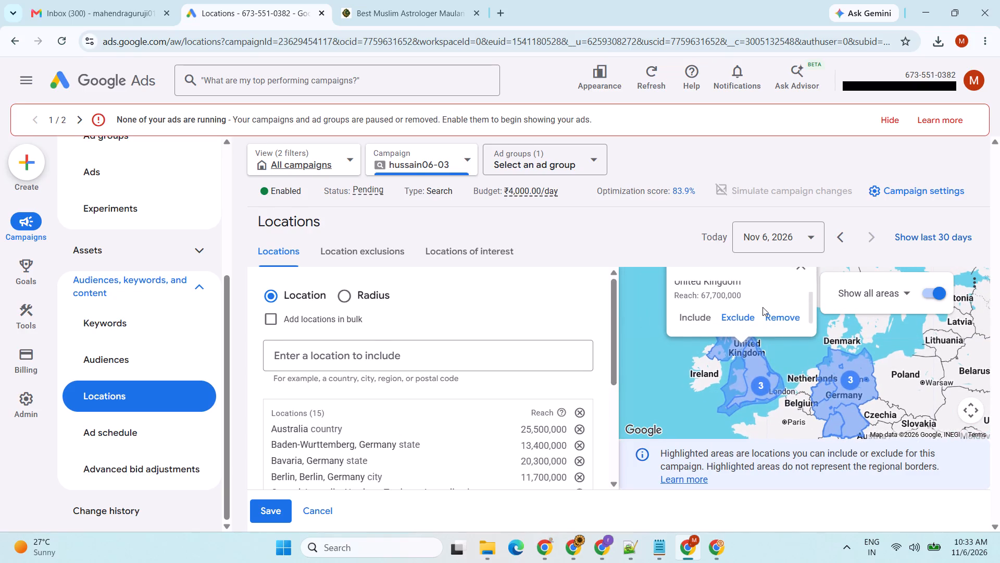
pyautogui.scroll(1, 737, 304)
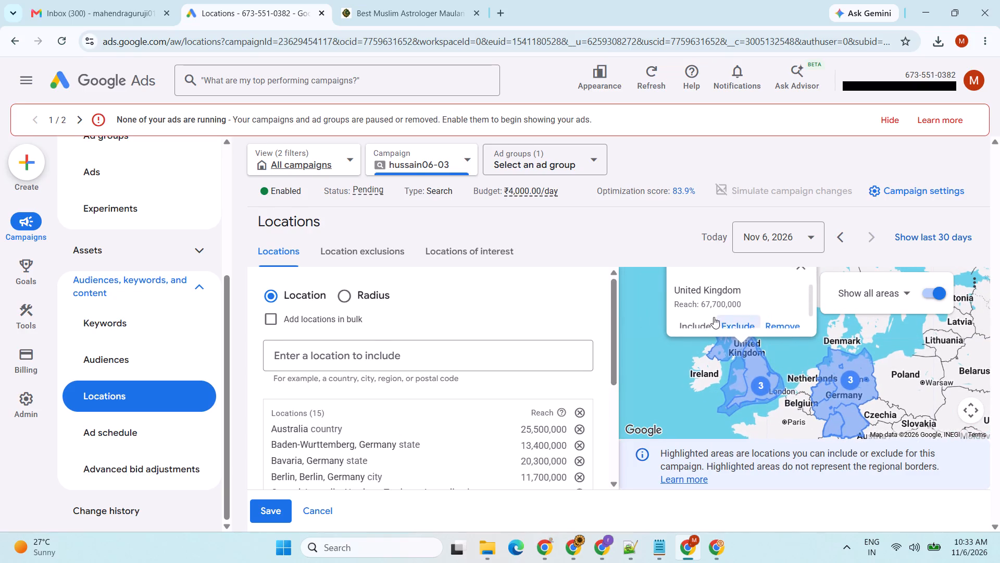
pyautogui.scroll(-2, 691, 315)
pyautogui.moveTo(778, 387); pyautogui.dragTo(779, 409)
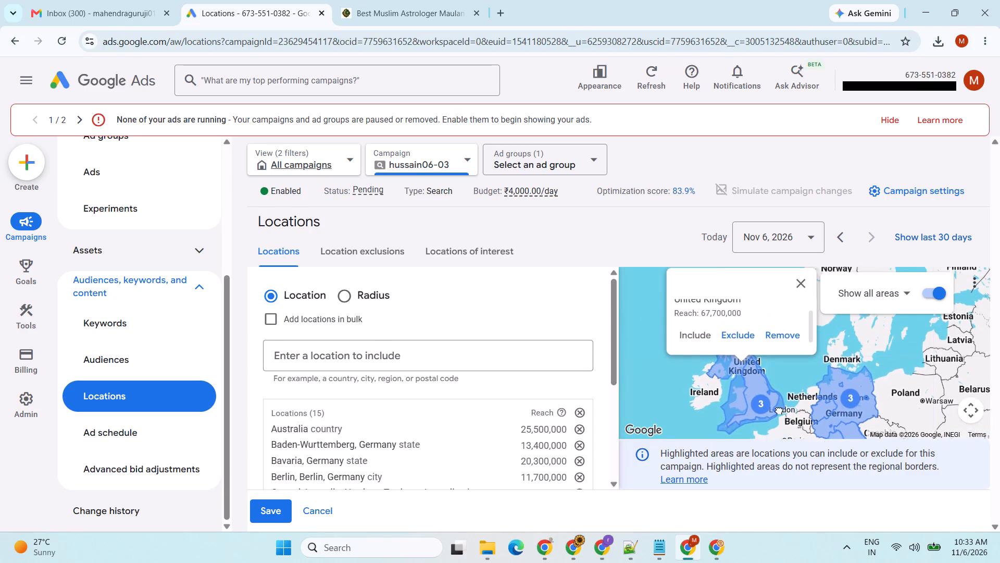
pyautogui.moveTo(779, 409); pyautogui.dragTo(779, 418)
pyautogui.click(751, 400)
pyautogui.keyDown('ctrl'); pyautogui.scroll(4, 756, 402); pyautogui.keyUp('ctrl')
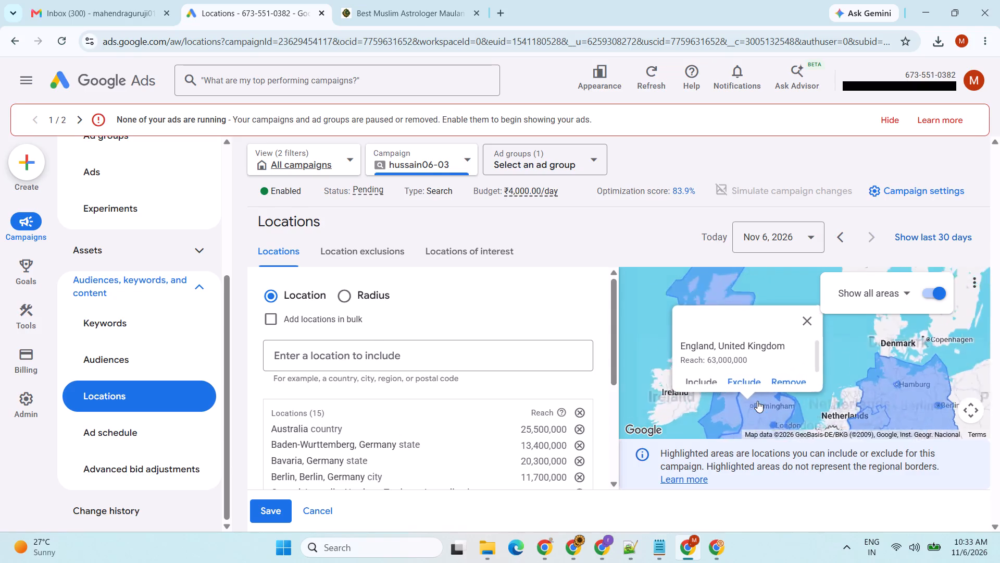
pyautogui.moveTo(797, 376); pyautogui.dragTo(887, 393)
pyautogui.moveTo(886, 395); pyautogui.dragTo(949, 348)
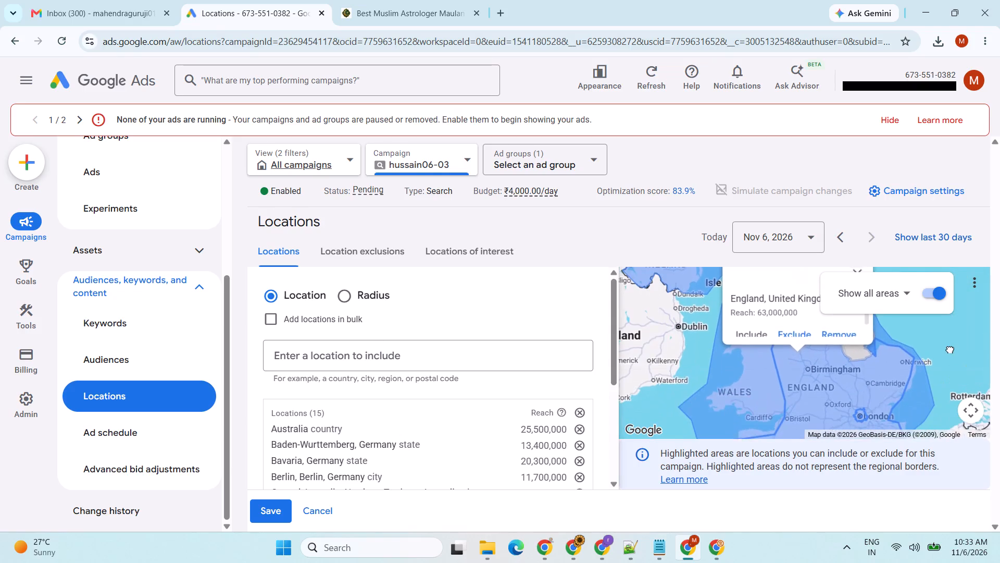
pyautogui.moveTo(949, 348); pyautogui.dragTo(950, 334)
pyautogui.moveTo(813, 363); pyautogui.dragTo(824, 446)
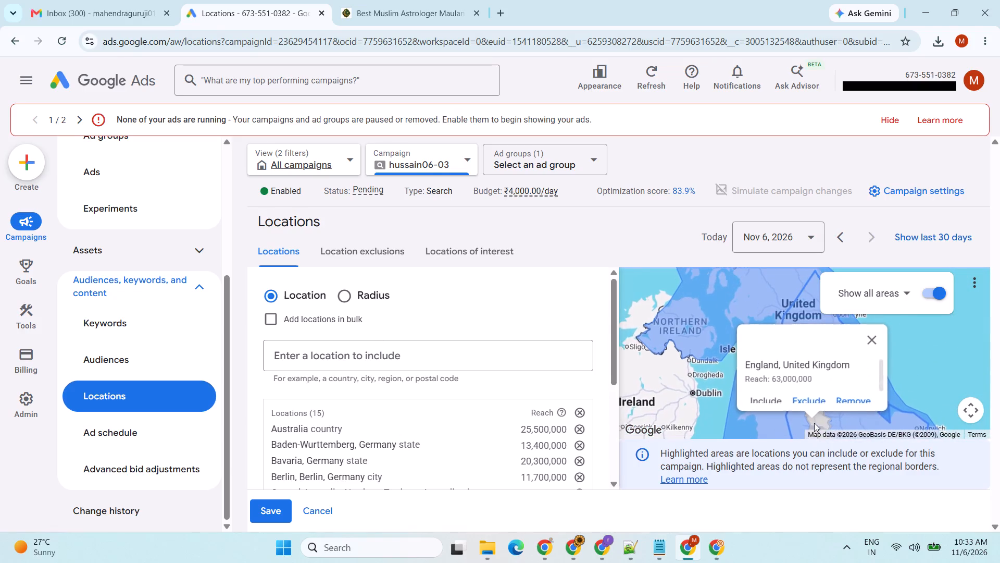
pyautogui.moveTo(692, 342); pyautogui.dragTo(603, 342)
pyautogui.click(784, 345)
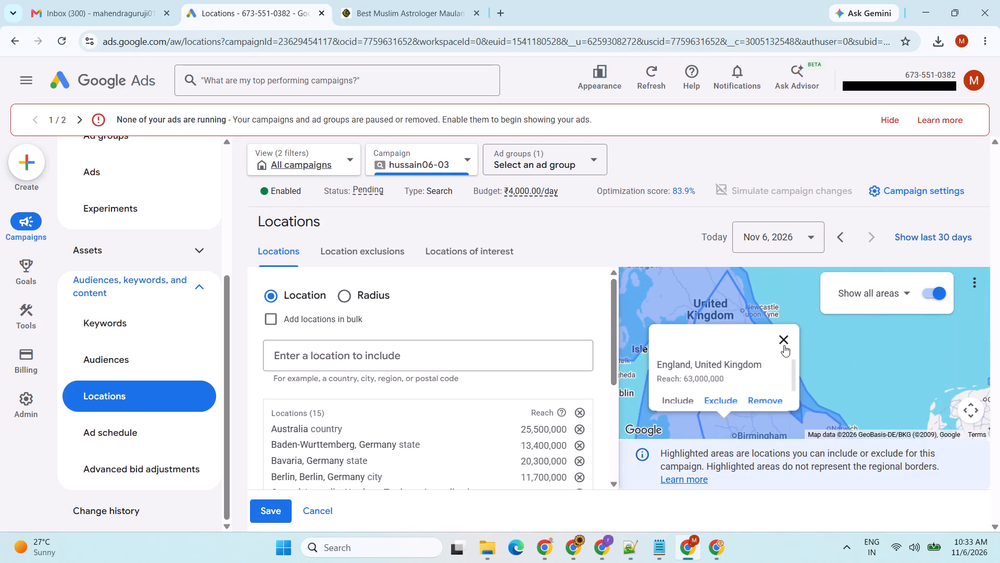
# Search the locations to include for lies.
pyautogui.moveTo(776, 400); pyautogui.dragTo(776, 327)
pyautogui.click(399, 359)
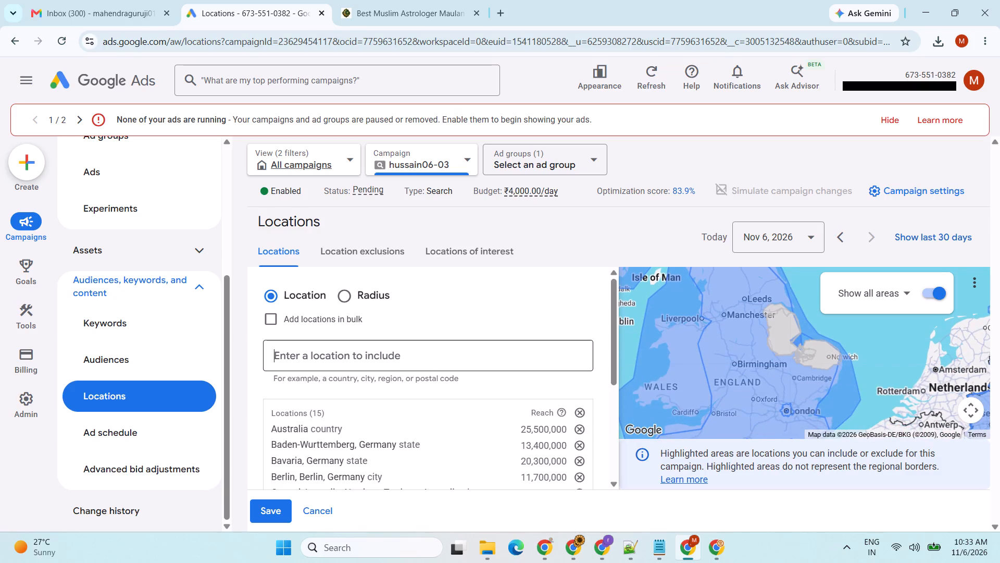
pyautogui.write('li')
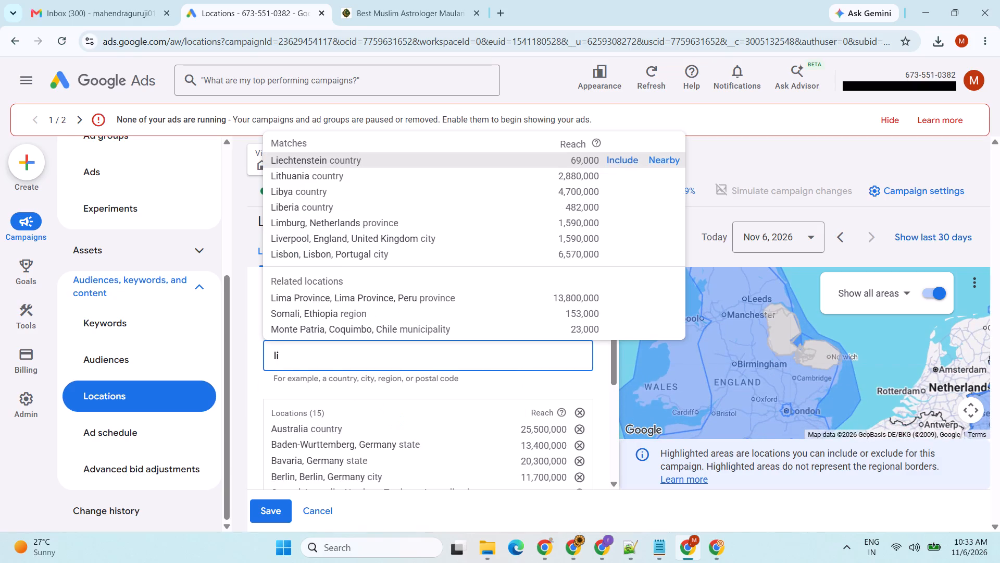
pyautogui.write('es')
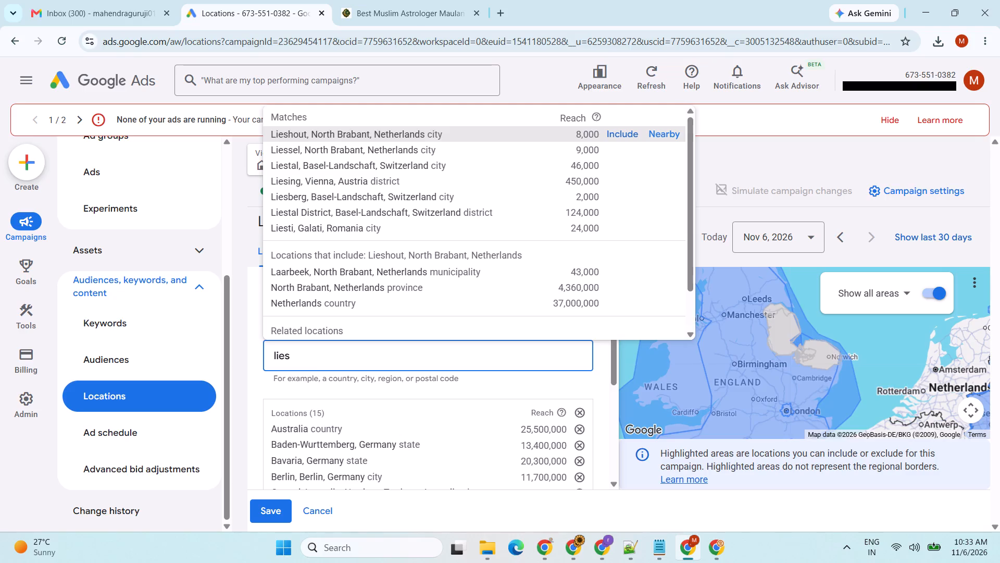
# Search the web in a new tab for "uk in indian".
pyautogui.hotkey('ctrl', 't')
pyautogui.write('indian co')
pyautogui.press('m')
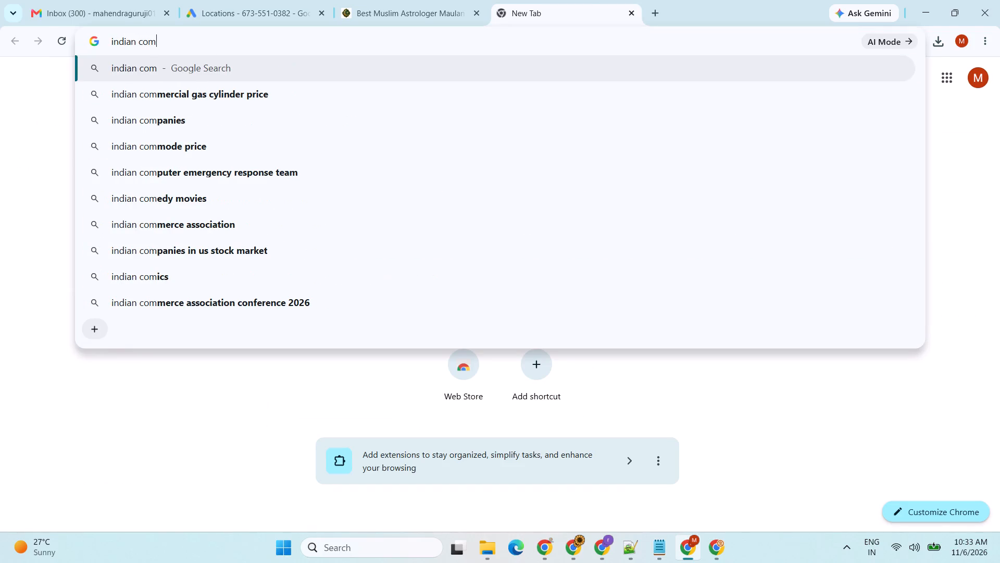
pyautogui.press('m')
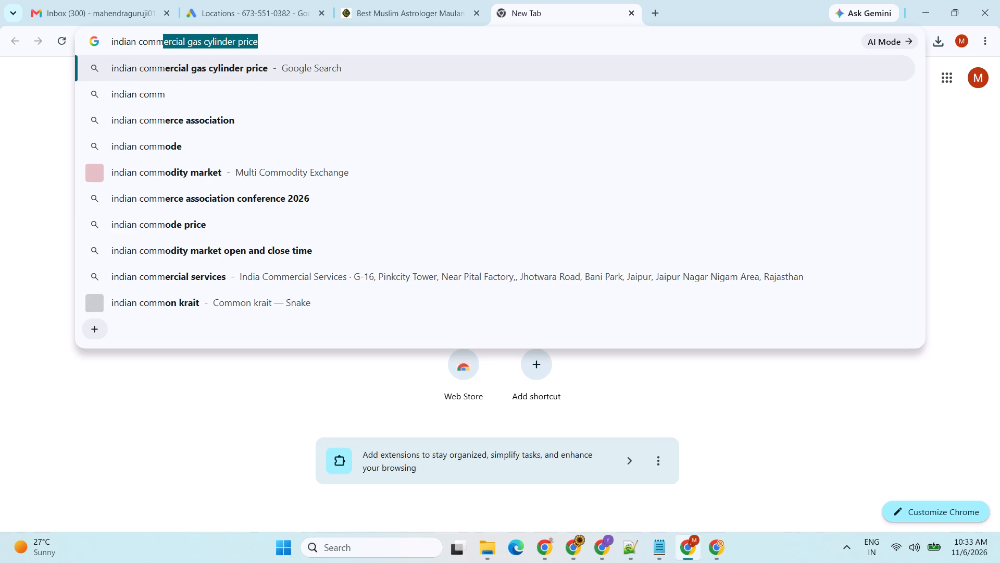
pyautogui.press('BackSpace')
pyautogui.press('BackSpace')
pyautogui.press('BackSpace')
pyautogui.press('BackSpace')
pyautogui.hotkey('ctrl', 'a')
pyautogui.write('uk in indian')
pyautogui.press('Return')
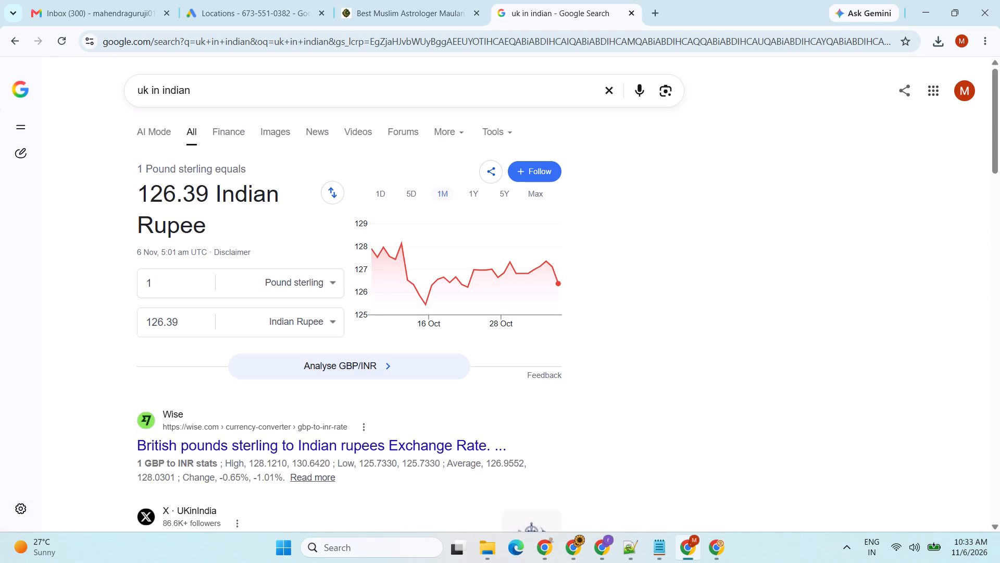
# Search the web for "uk me indians kaha rahte hai" and read the overview of cities and areas.
pyautogui.click(272, 42)
pyautogui.write('uk pe')
pyautogui.hotkey('ctrl', 'a')
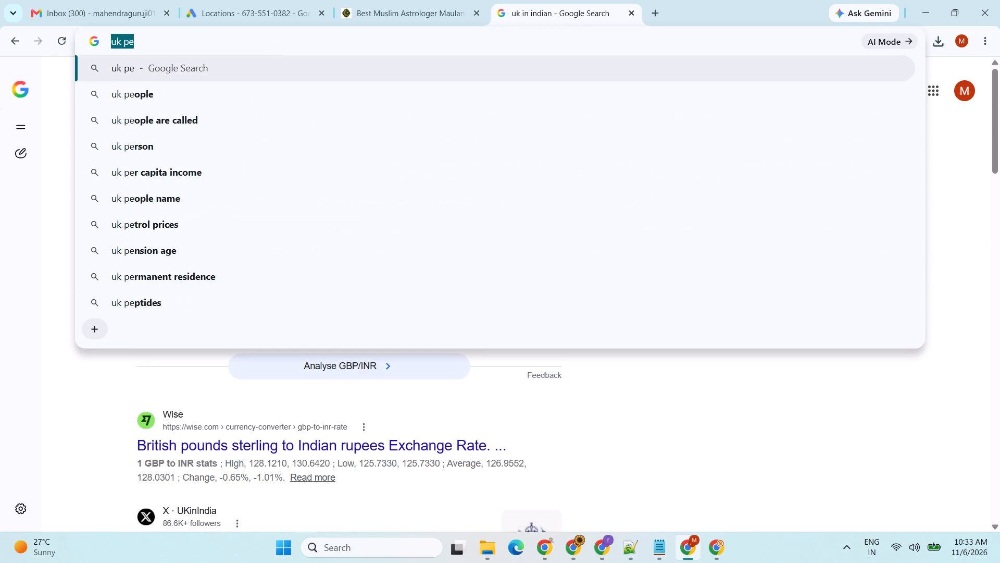
pyautogui.write('uk me')
pyautogui.press('space')
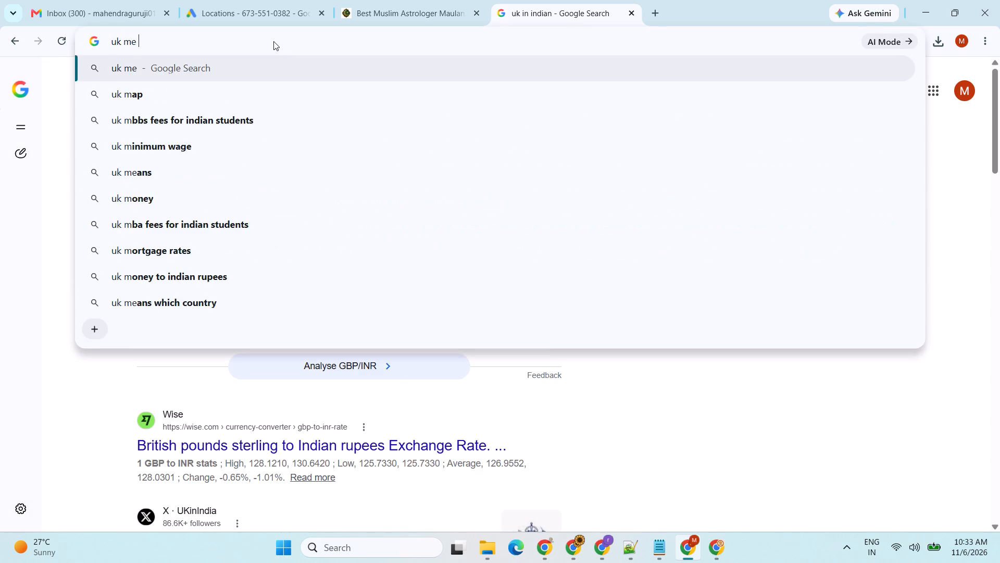
pyautogui.write('indian')
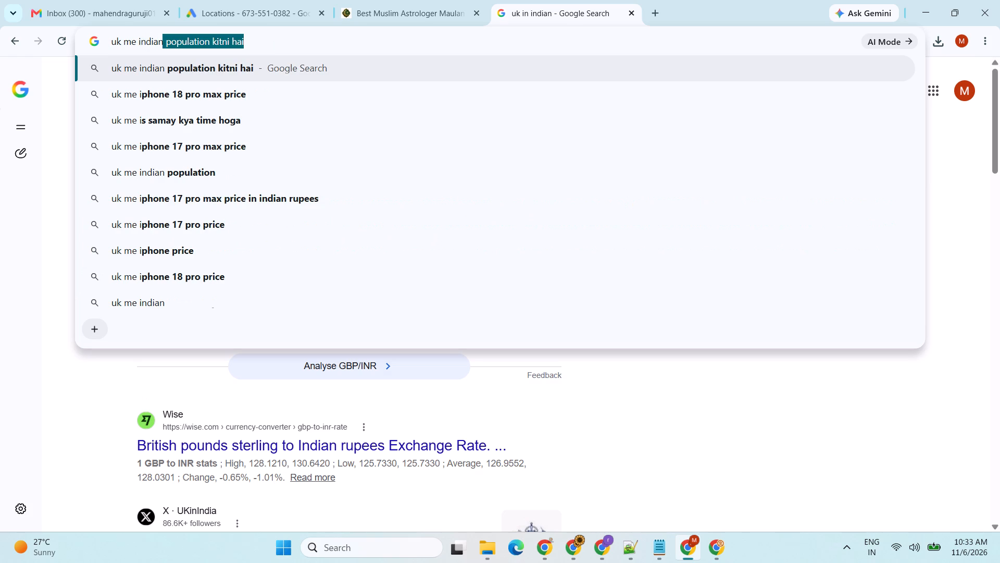
pyautogui.write('s')
pyautogui.press('space')
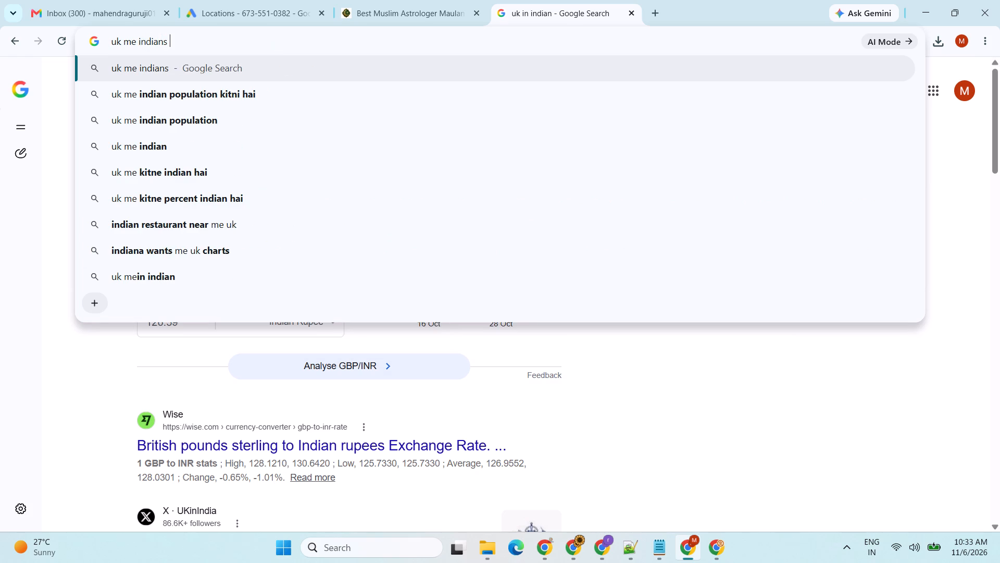
pyautogui.press('k')
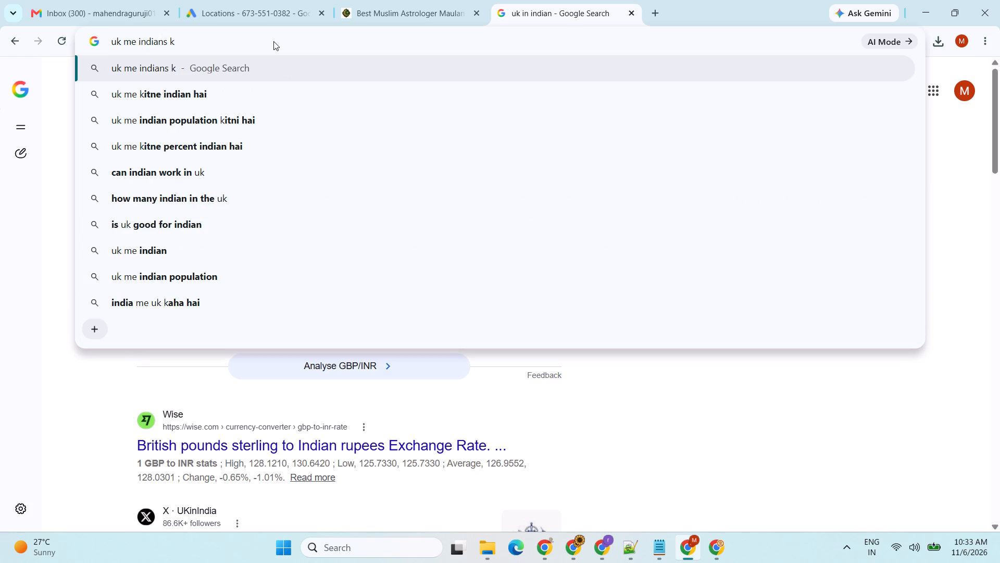
pyautogui.write('aha rahte hai')
pyautogui.press('Return')
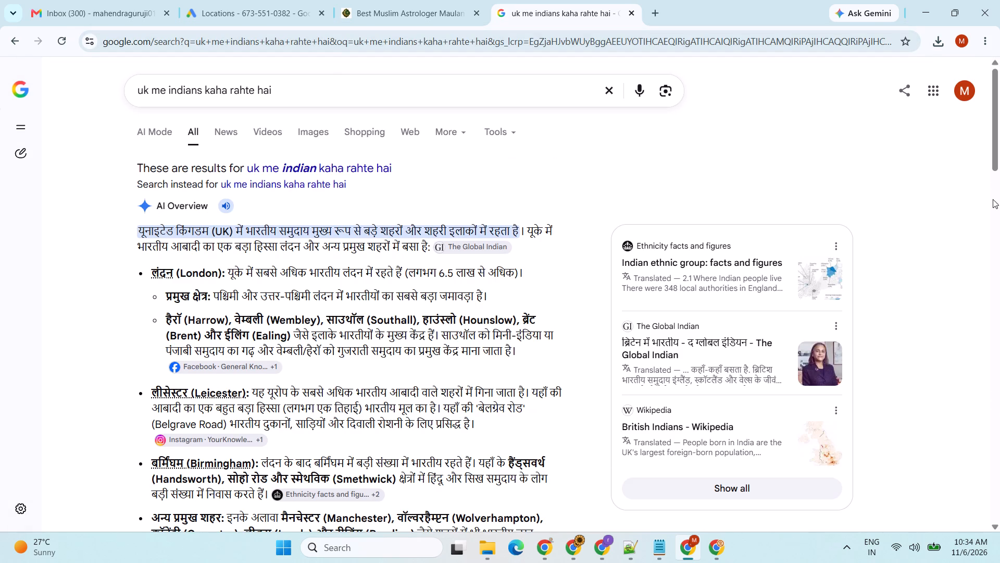
pyautogui.scroll(-2, 226, 398)
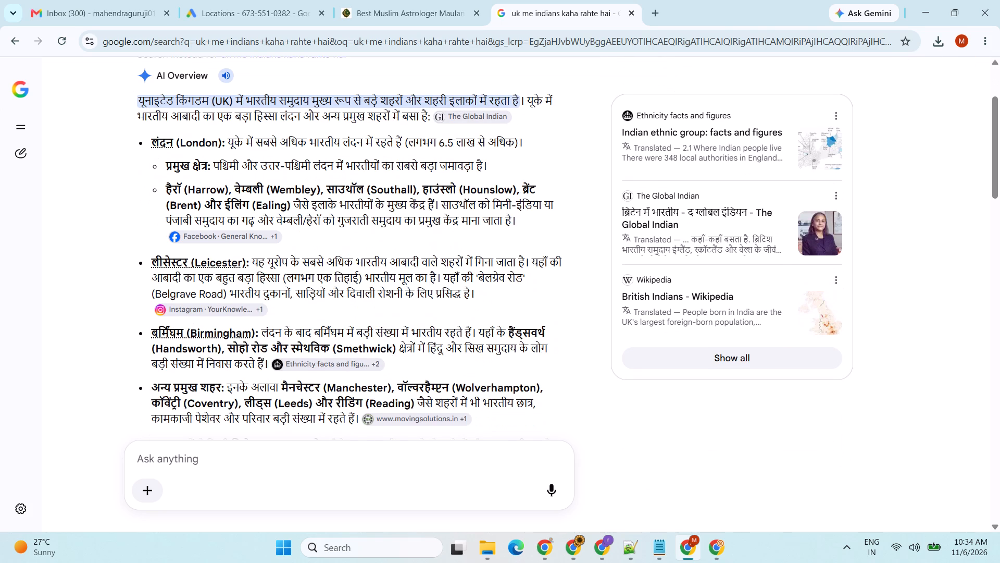
# Return to the campaign's locations, search for lei and add Leicester, England, United Kingdom to the targeted locations.
pyautogui.click(426, 0)
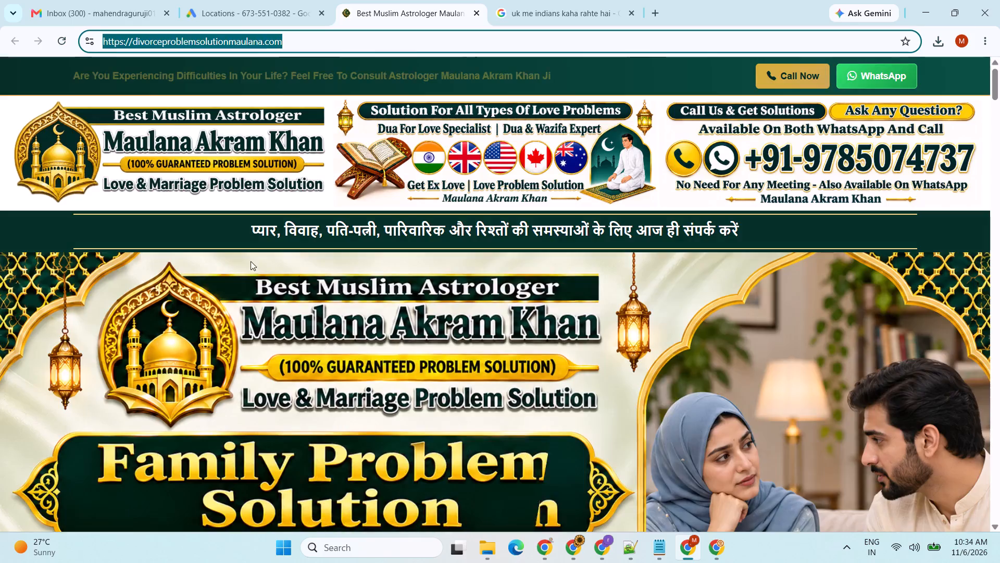
pyautogui.click(216, 0)
pyautogui.hotkey('ctrl', 'a')
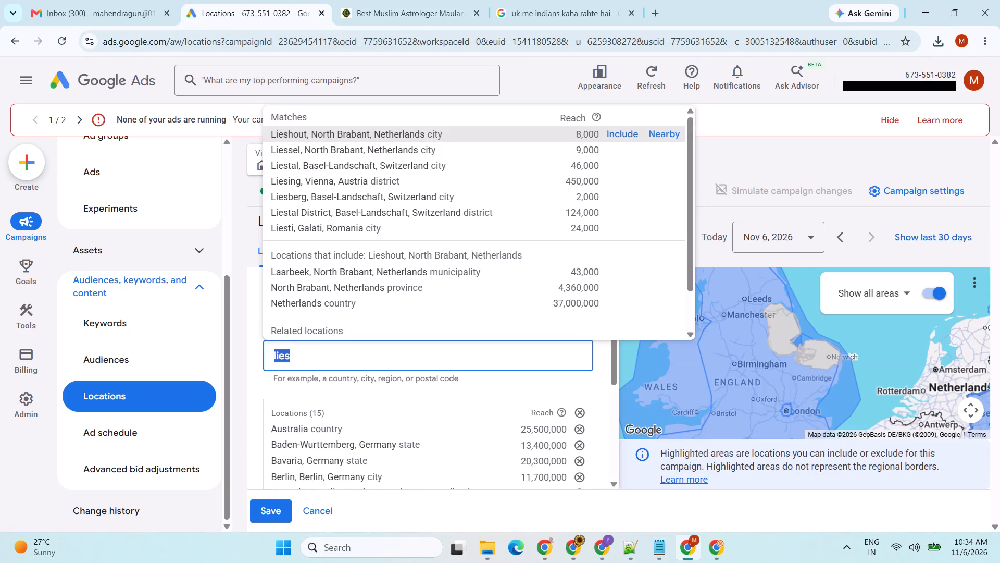
pyautogui.write('lei')
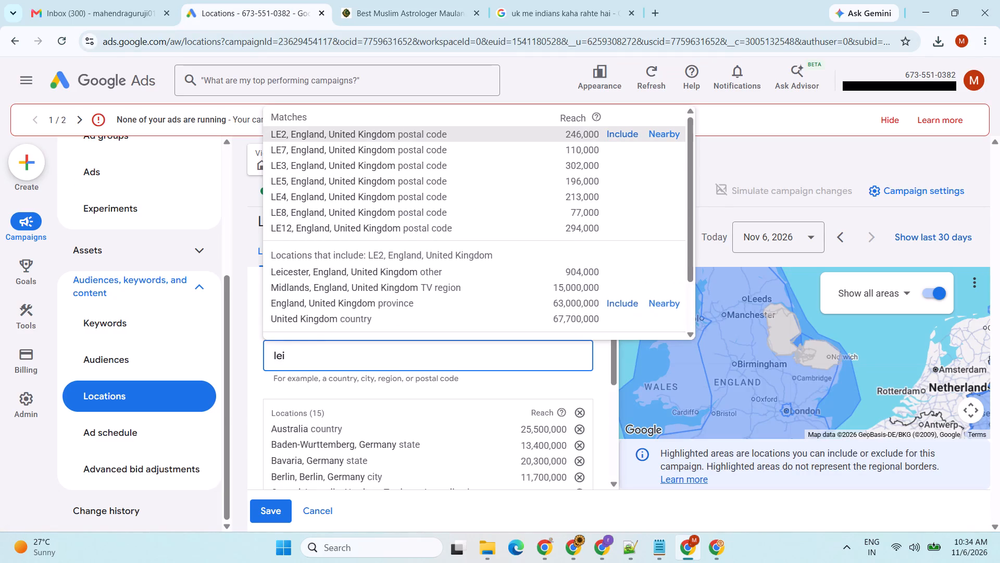
pyautogui.click(633, 270)
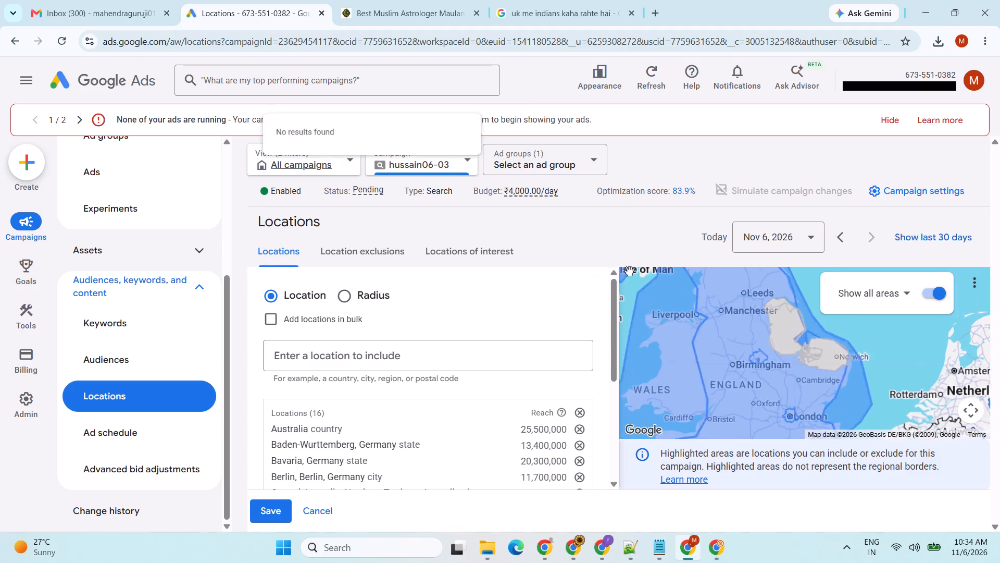
# Copy Birmingham from the web search overview and add the city Birmingham, England, United Kingdom to the targeted locations.
pyautogui.click(621, 0)
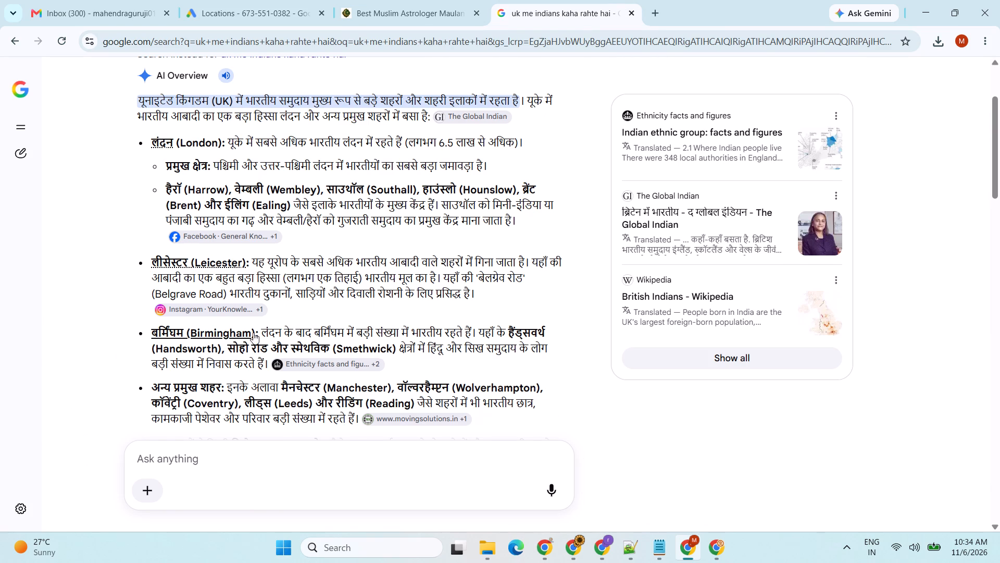
pyautogui.scroll(-2, 257, 340)
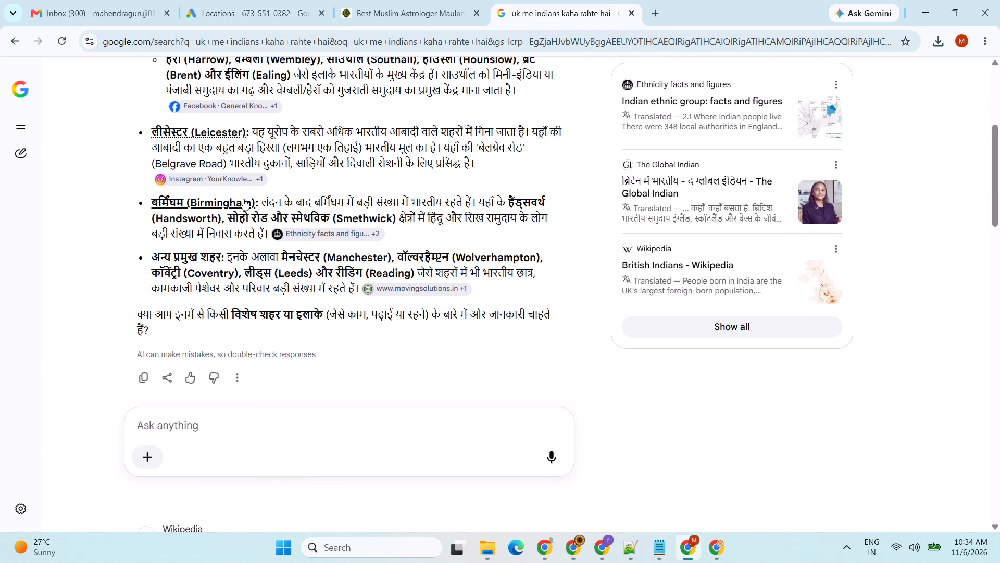
pyautogui.moveTo(191, 191); pyautogui.dragTo(253, 205)
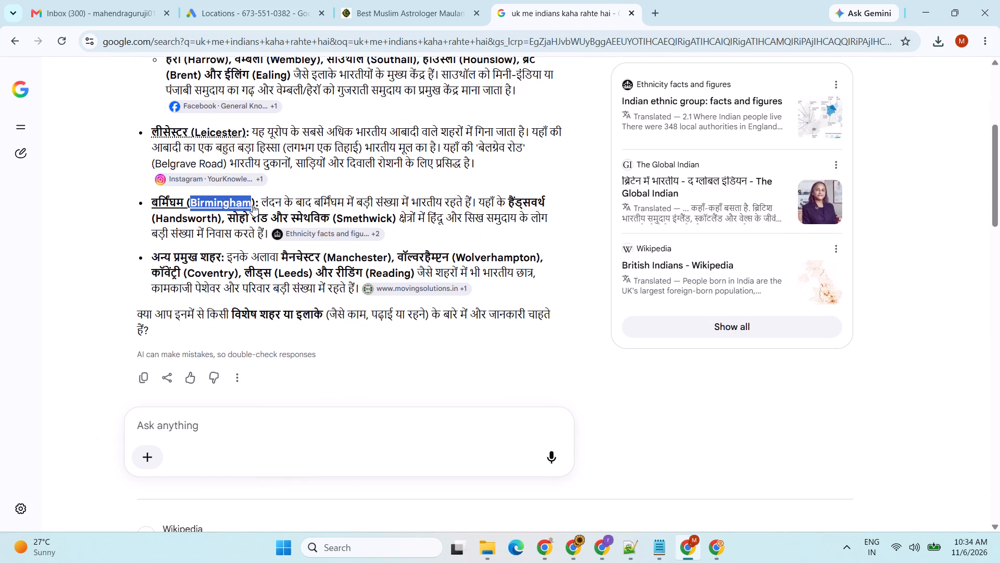
pyautogui.moveTo(253, 205); pyautogui.dragTo(253, 205)
pyautogui.hotkey('ctrl', 'c')
pyautogui.click(275, 0)
pyautogui.click(358, 361)
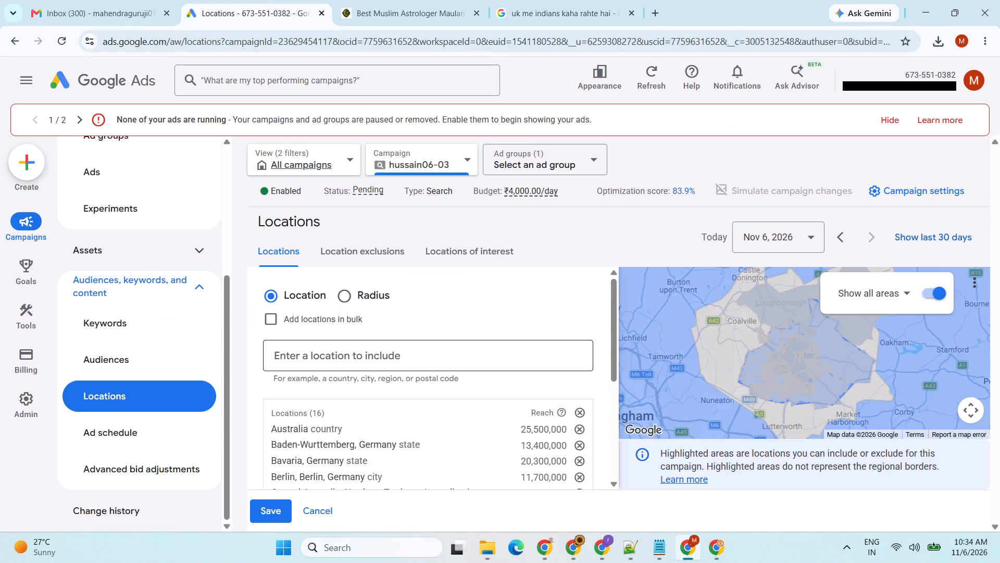
pyautogui.hotkey('ctrl', 'v')
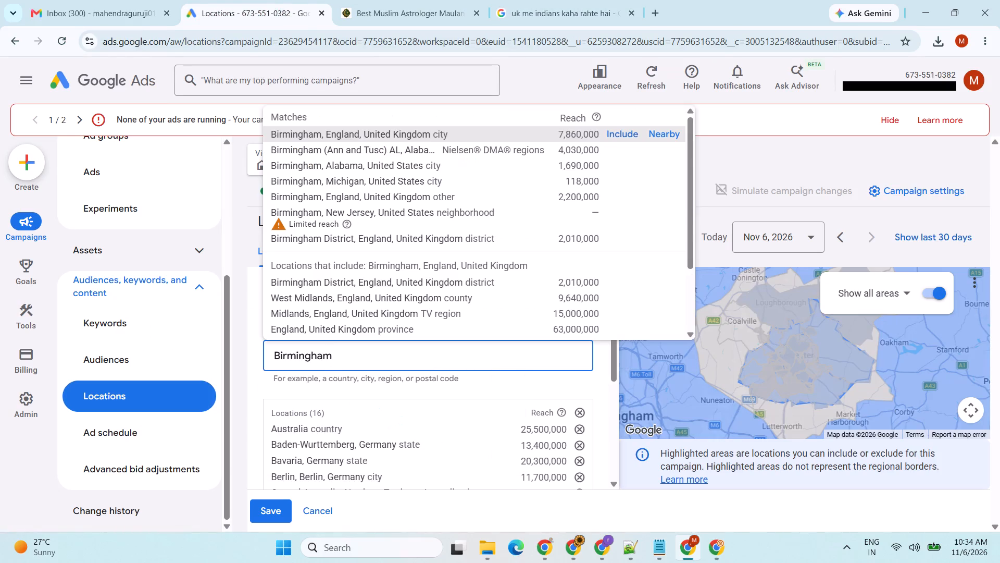
pyautogui.press('Return')
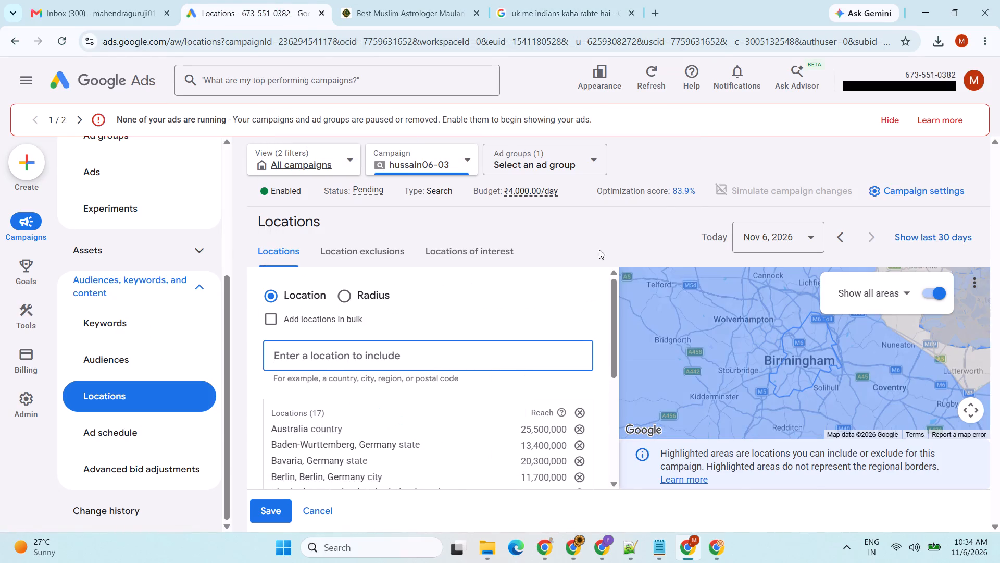
# Copy Southall from the web search overview and add it to the campaign's targeted locations.
pyautogui.click(571, 0)
pyautogui.scroll(2, 247, 331)
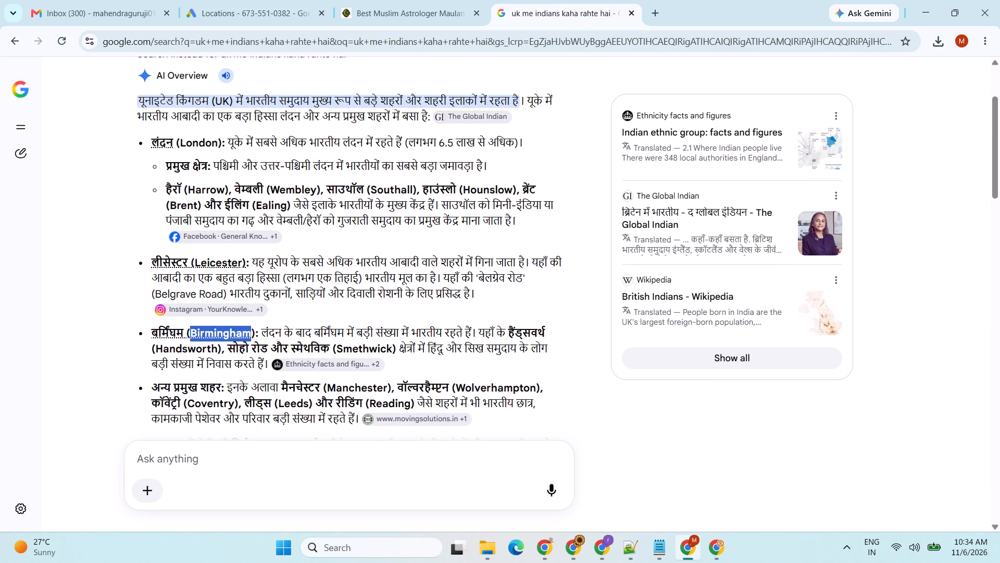
pyautogui.moveTo(369, 187); pyautogui.dragTo(413, 190)
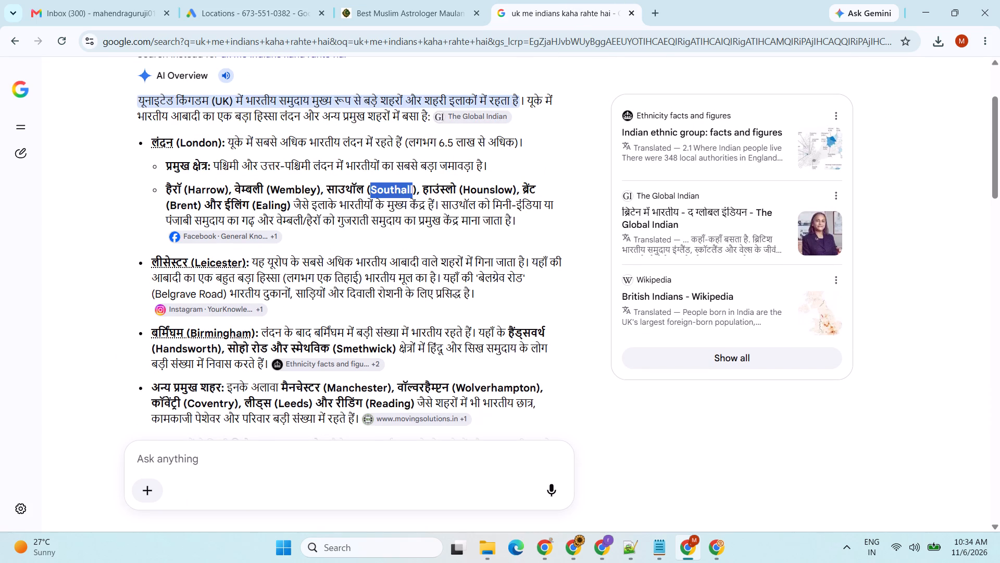
pyautogui.moveTo(413, 190); pyautogui.dragTo(413, 190)
pyautogui.hotkey('ctrl', 'c')
pyautogui.click(302, 0)
pyautogui.click(377, 354)
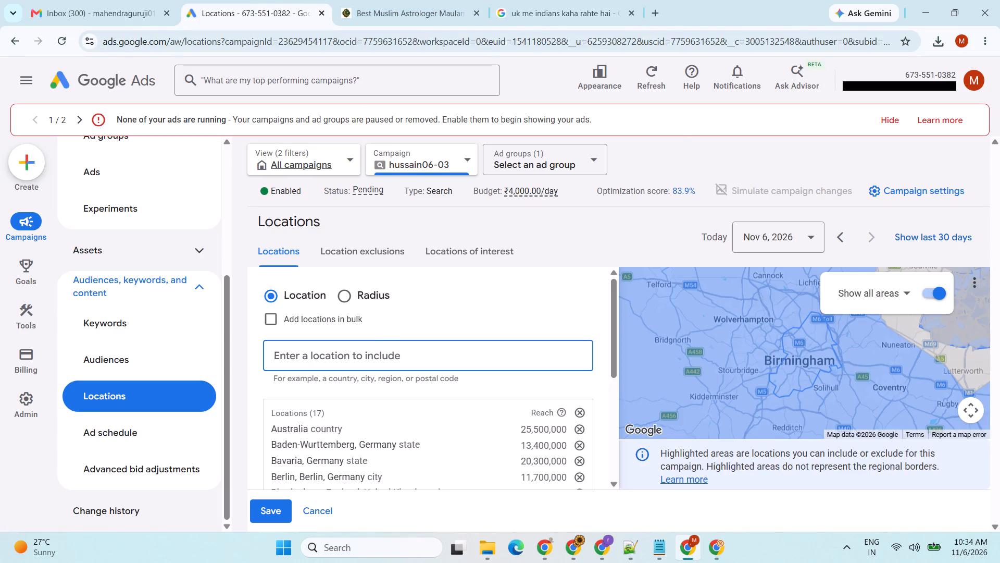
pyautogui.hotkey('ctrl', 'v')
pyautogui.press('Return')
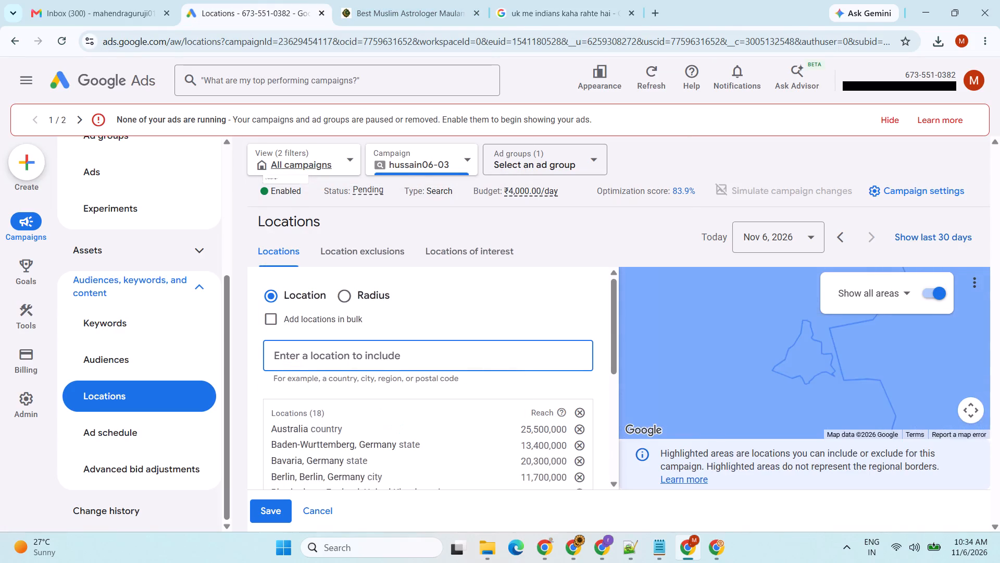
# Save the campaign's updated targeted locations.
pyautogui.click(277, 508)
# Open the campaign's assets and examine the sitelink, call and business logo entries, glancing at the advertised website.
pyautogui.scroll(-4, 344, 414)
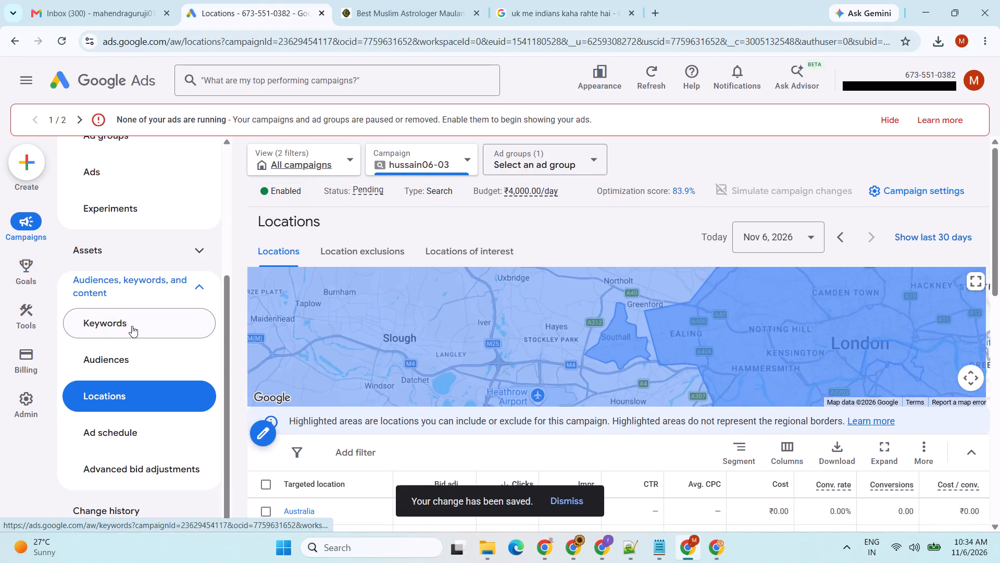
pyautogui.click(123, 79)
pyautogui.click(163, 259)
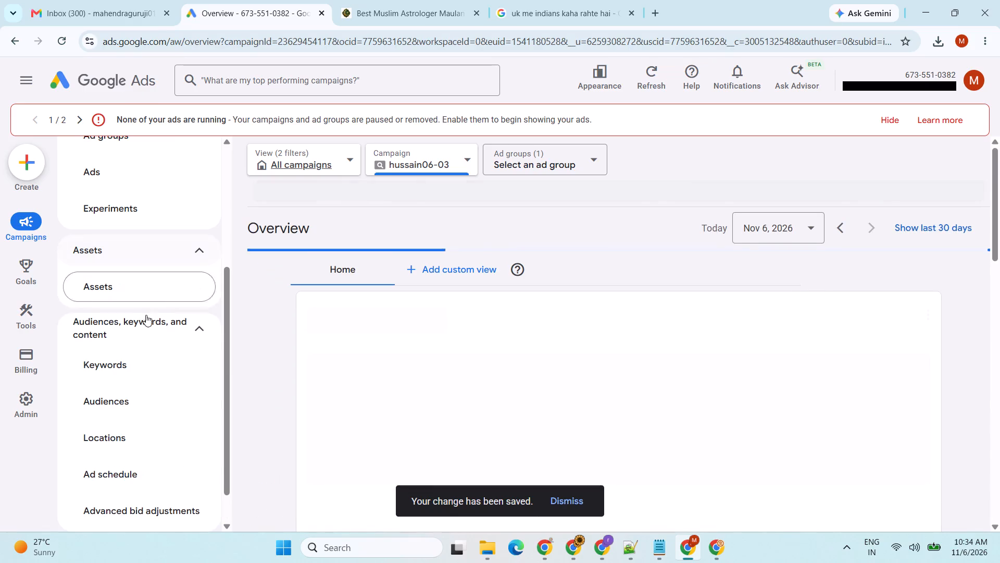
pyautogui.click(126, 290)
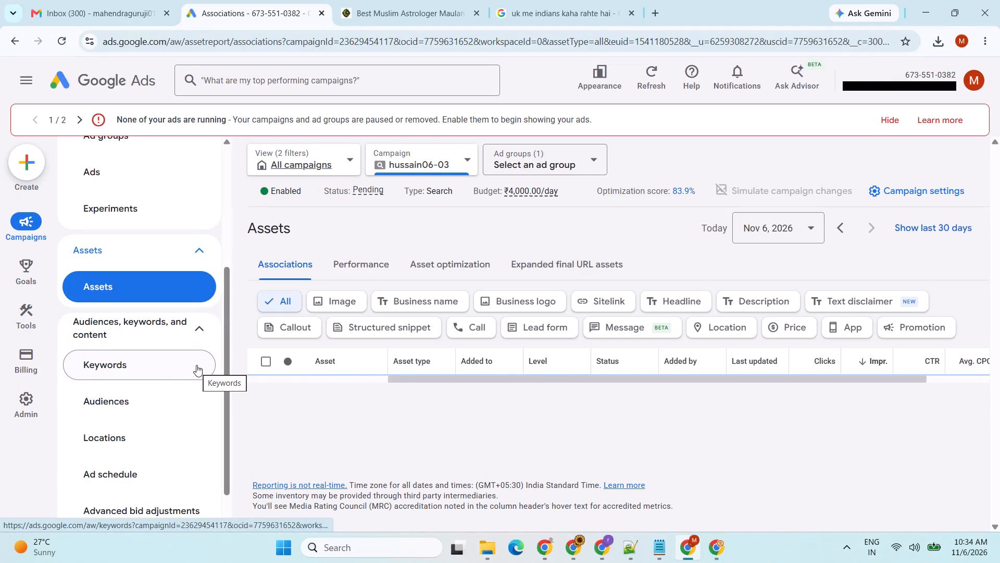
pyautogui.scroll(-5, 432, 354)
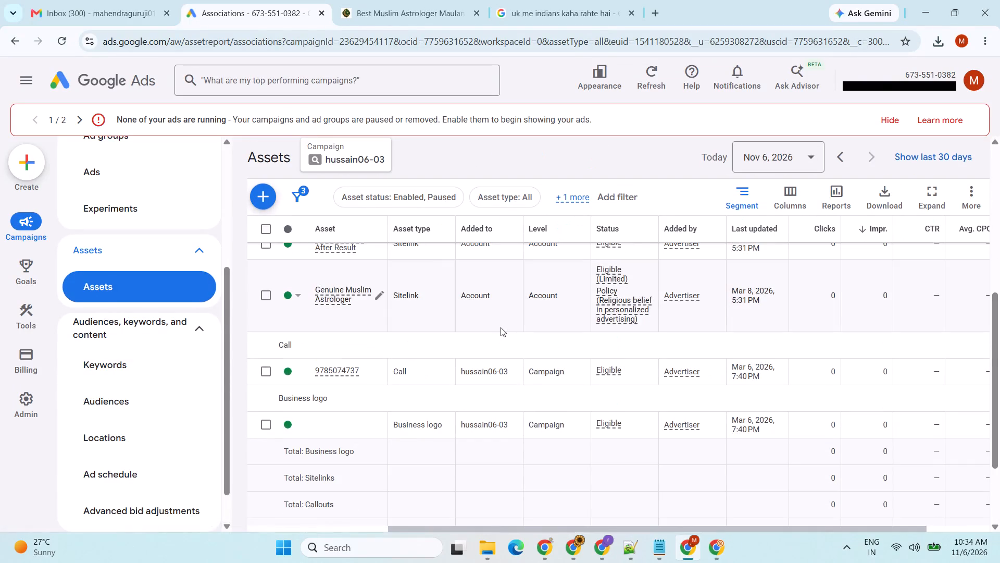
pyautogui.scroll(-1, 511, 332)
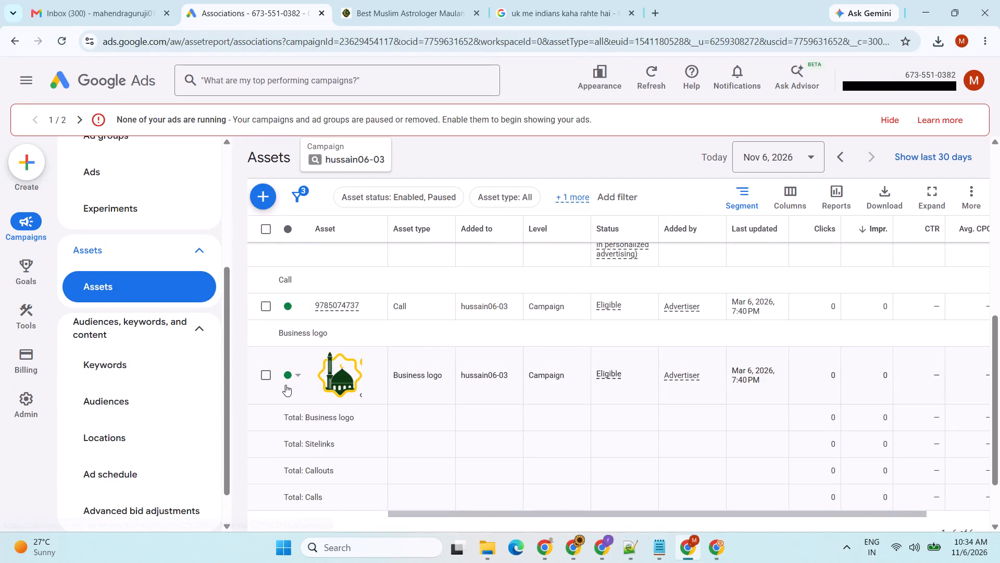
pyautogui.click(465, 0)
pyautogui.click(334, 0)
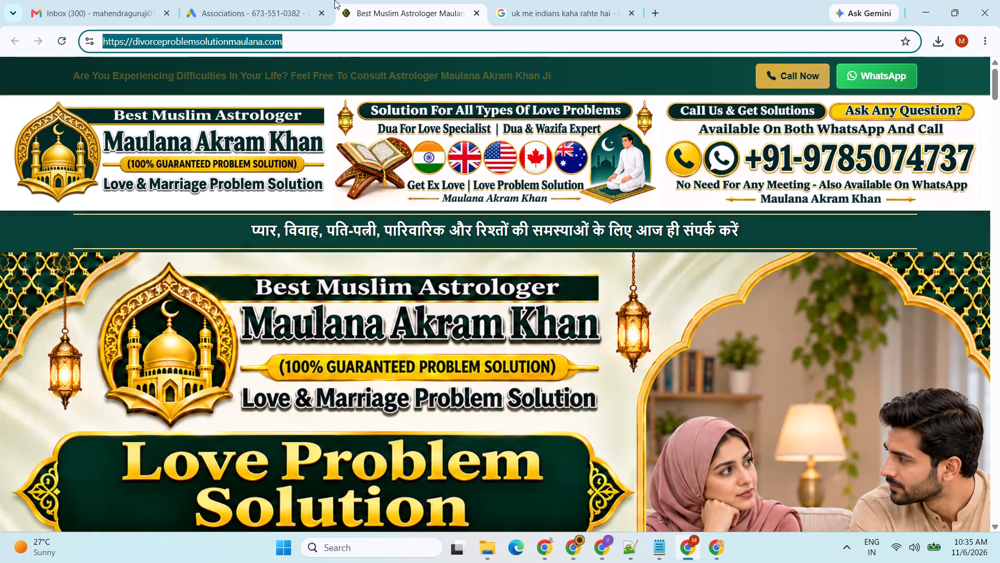
pyautogui.click(251, 0)
pyautogui.scroll(2, 429, 353)
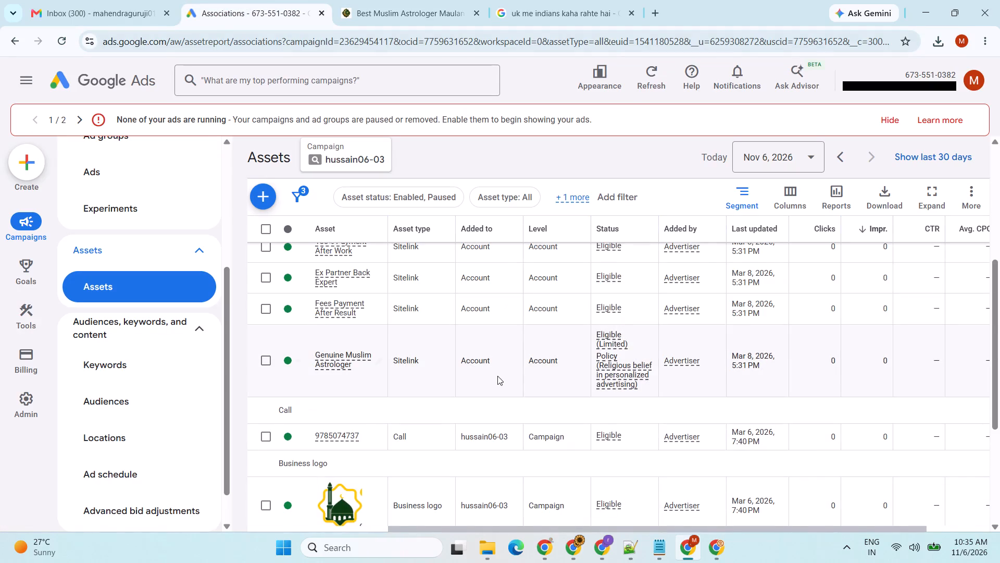
# Open the advertised website's page source, copy the contact phone number from its title, and return to the campaign's assets.
pyautogui.scroll(2, 519, 346)
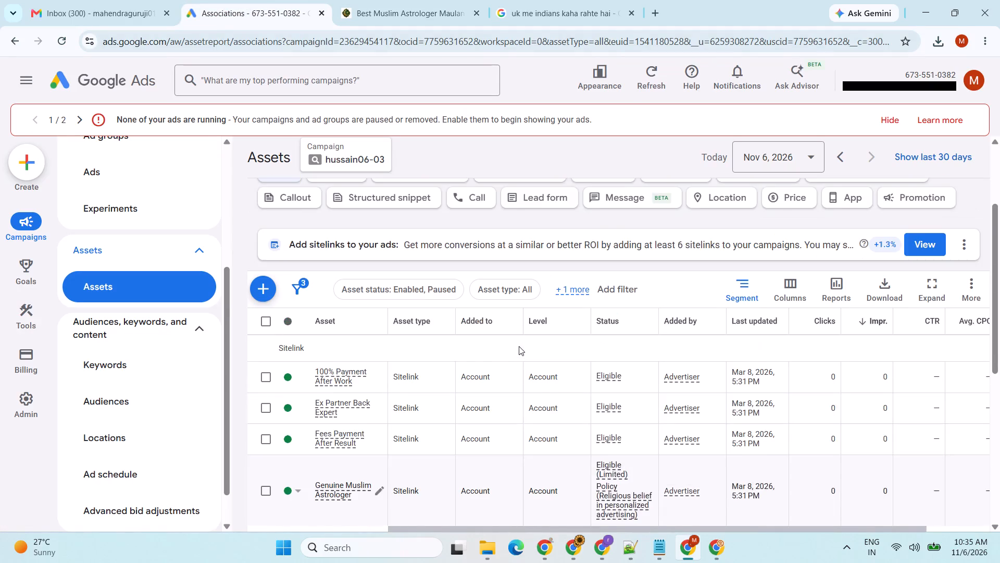
pyautogui.scroll(-4, 519, 346)
pyautogui.click(433, 0)
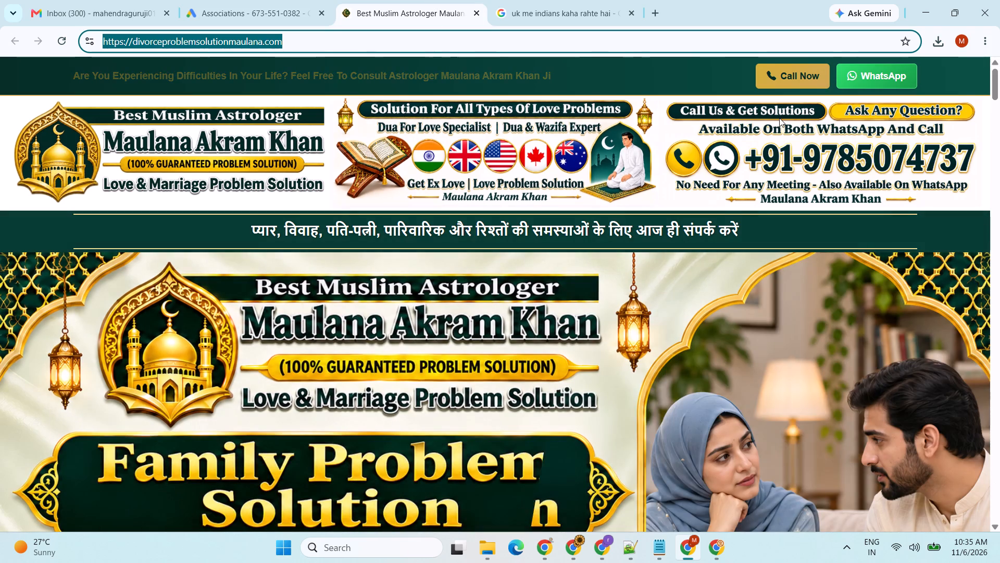
pyautogui.hotkey('ctrl', 'u')
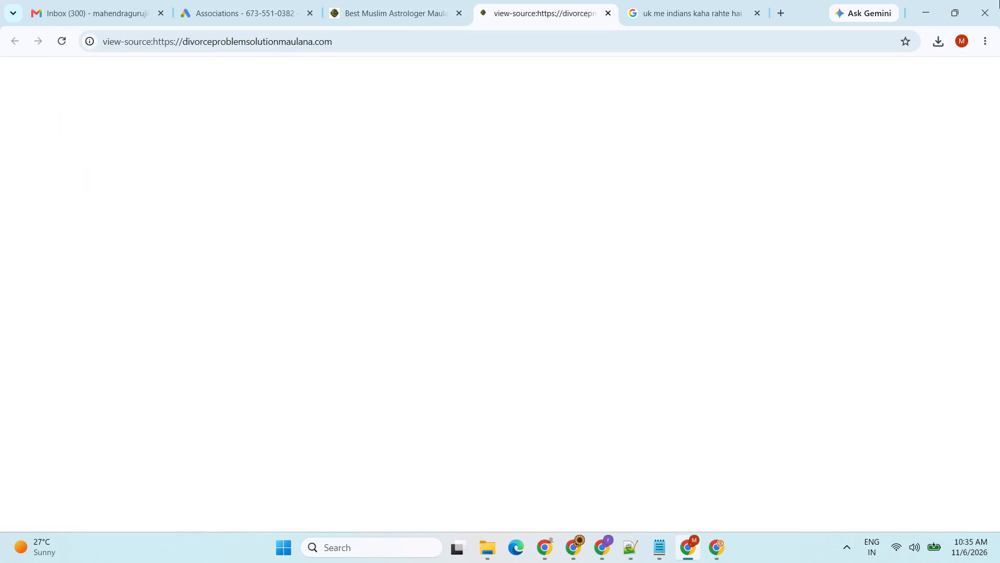
pyautogui.moveTo(287, 131); pyautogui.dragTo(314, 128)
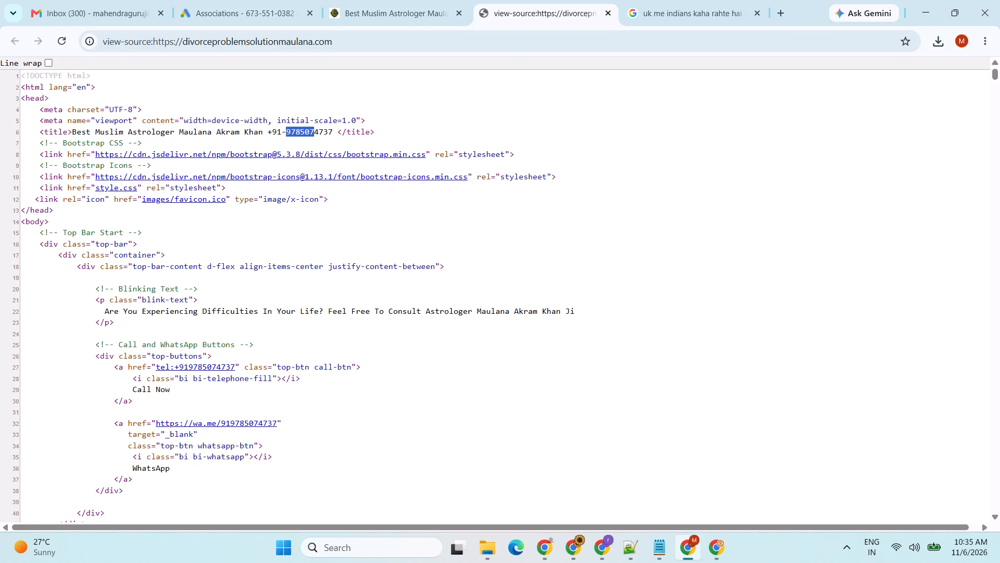
pyautogui.moveTo(314, 128); pyautogui.dragTo(332, 127)
pyautogui.hotkey('ctrl', 'c')
pyautogui.click(242, 0)
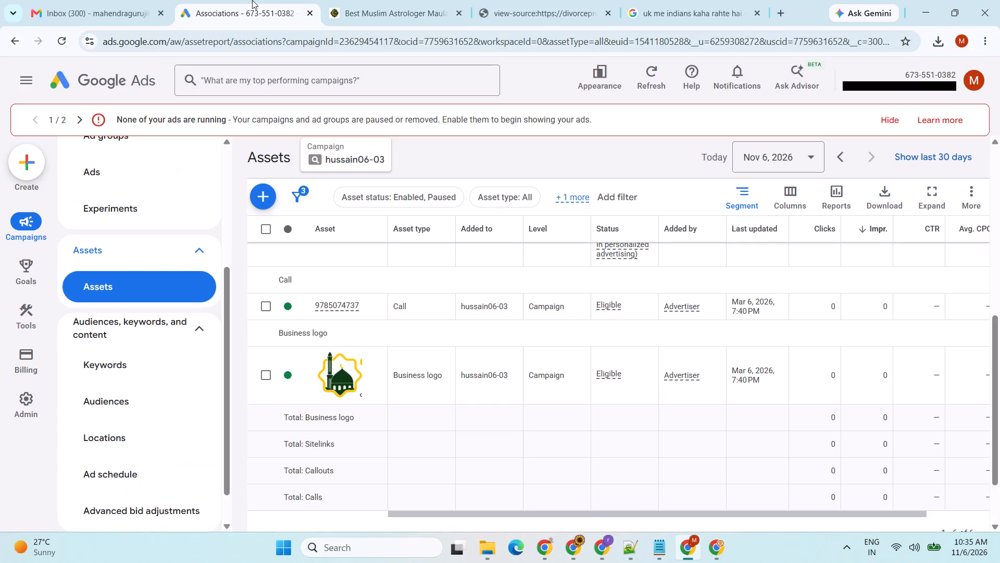
# Start a new message asset for the hussain06-03 campaign with WhatsApp as the message platform.
pyautogui.scroll(-1, 507, 399)
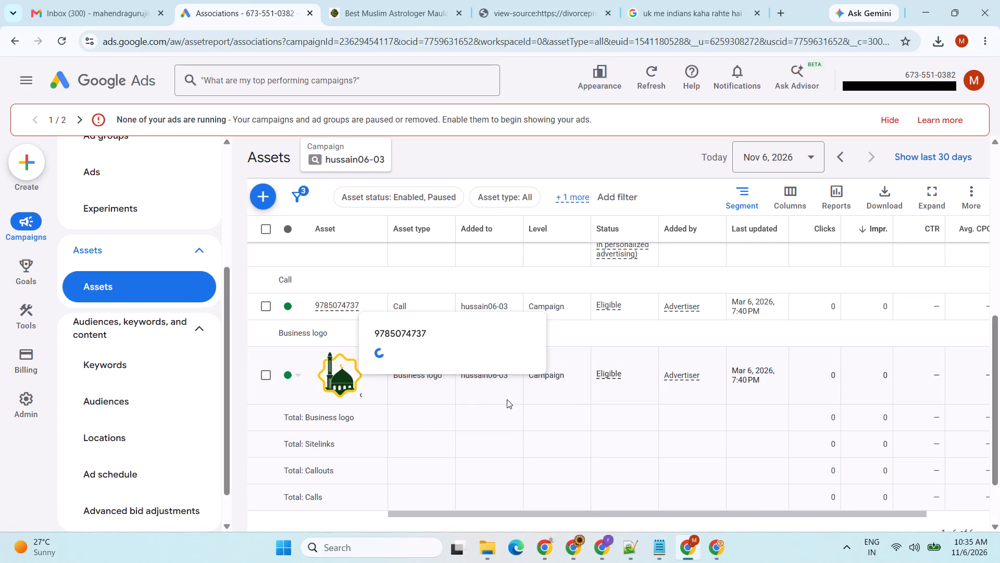
pyautogui.scroll(-2, 507, 399)
pyautogui.scroll(5, 678, 403)
pyautogui.click(268, 357)
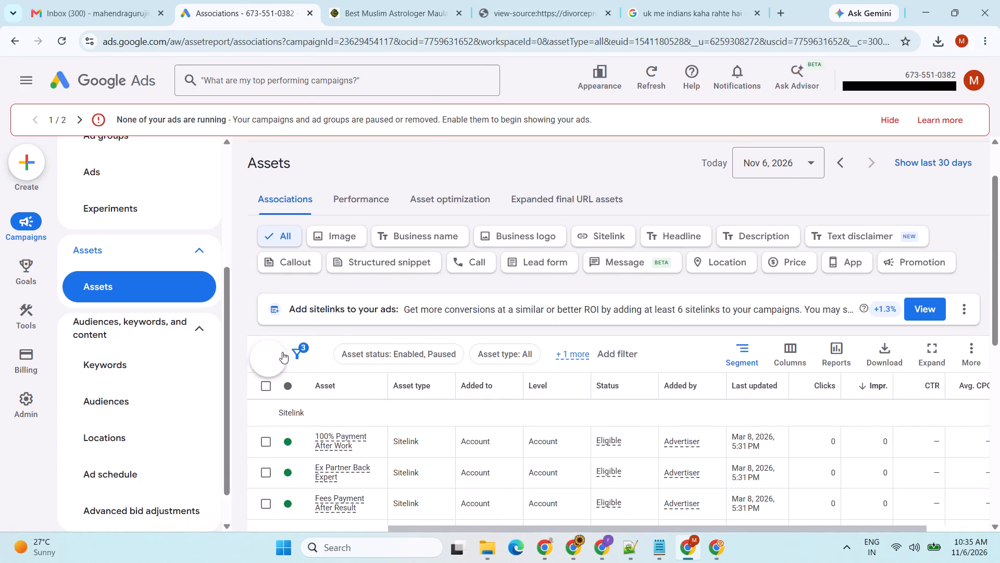
pyautogui.click(340, 488)
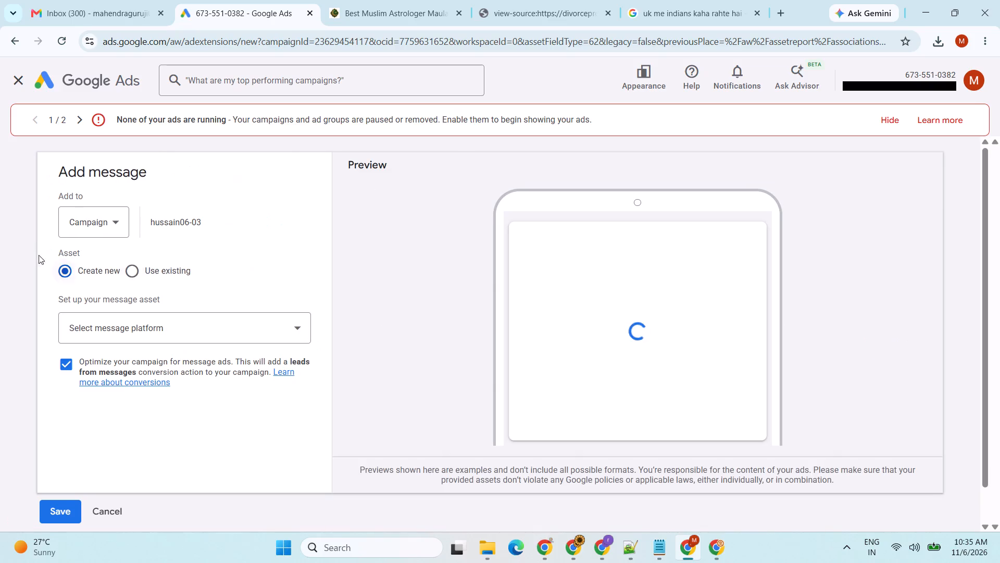
pyautogui.click(150, 332)
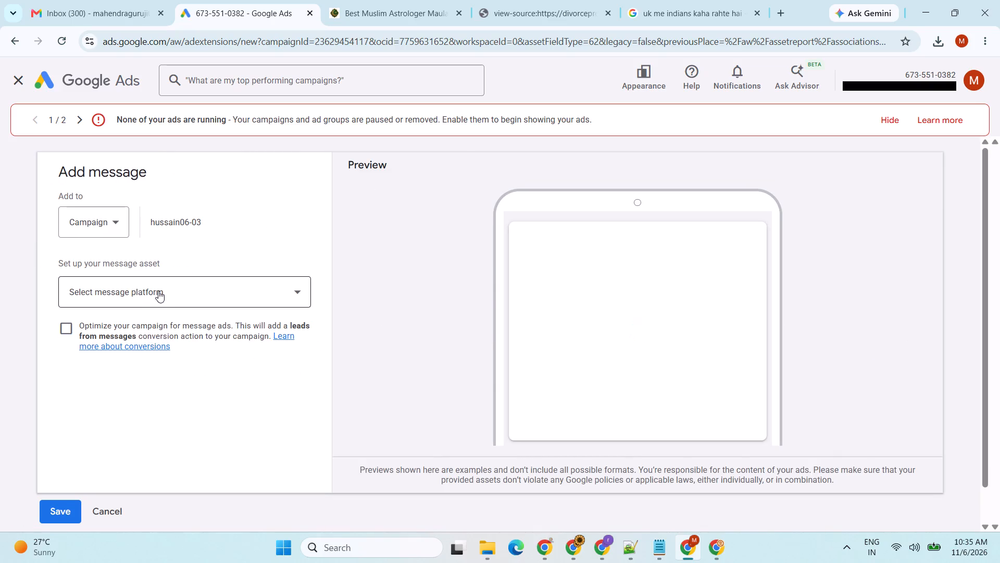
pyautogui.click(165, 325)
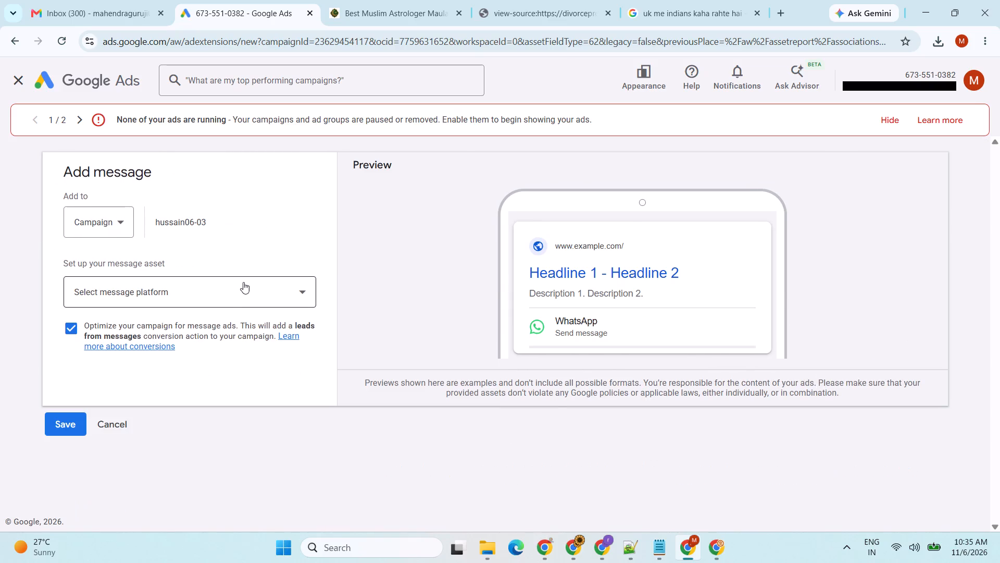
pyautogui.click(235, 288)
pyautogui.click(195, 296)
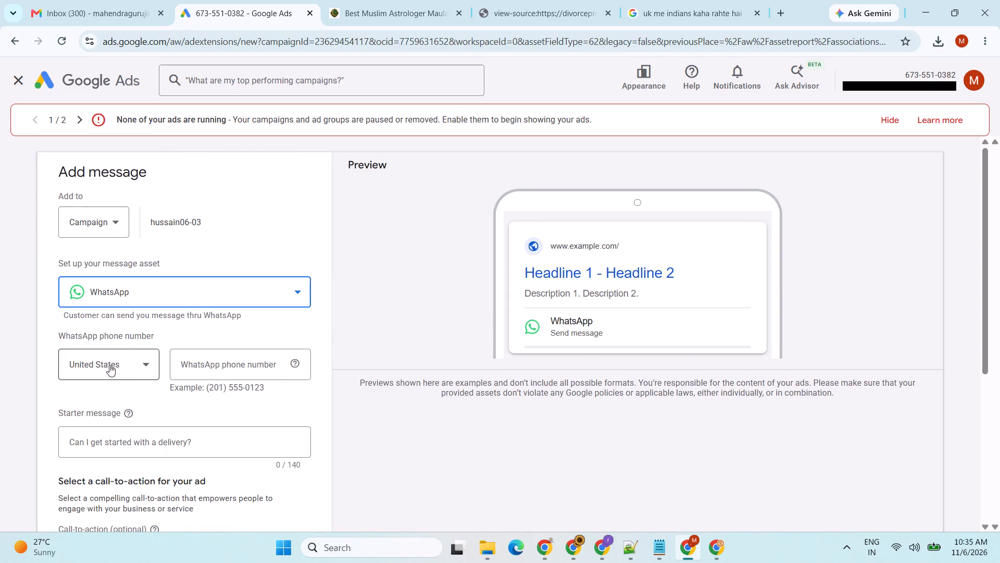
# Set the WhatsApp number's country to India and enter the copied contact number with a leading 0 and a space mid-number.
pyautogui.click(109, 365)
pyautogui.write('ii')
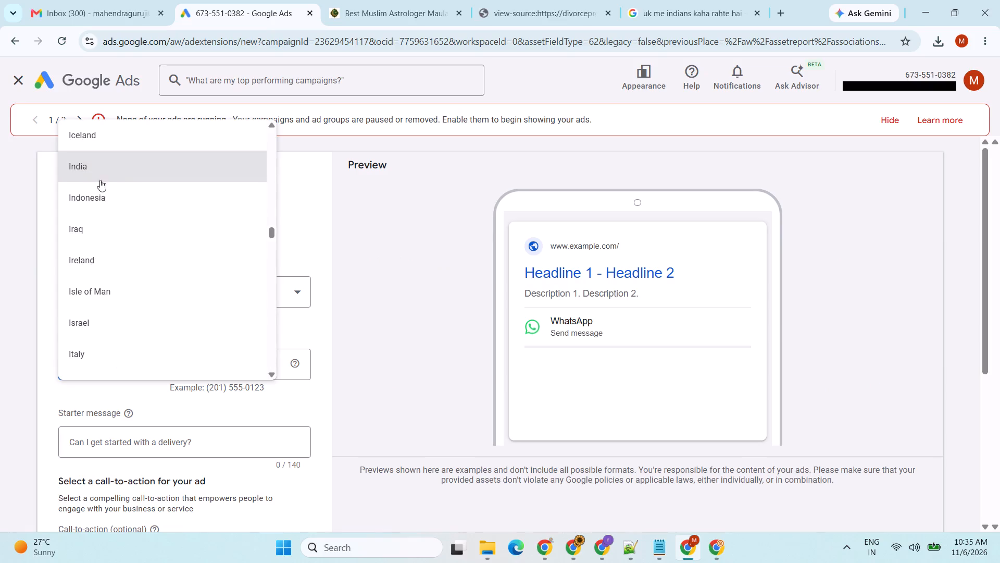
pyautogui.click(100, 180)
pyautogui.click(202, 375)
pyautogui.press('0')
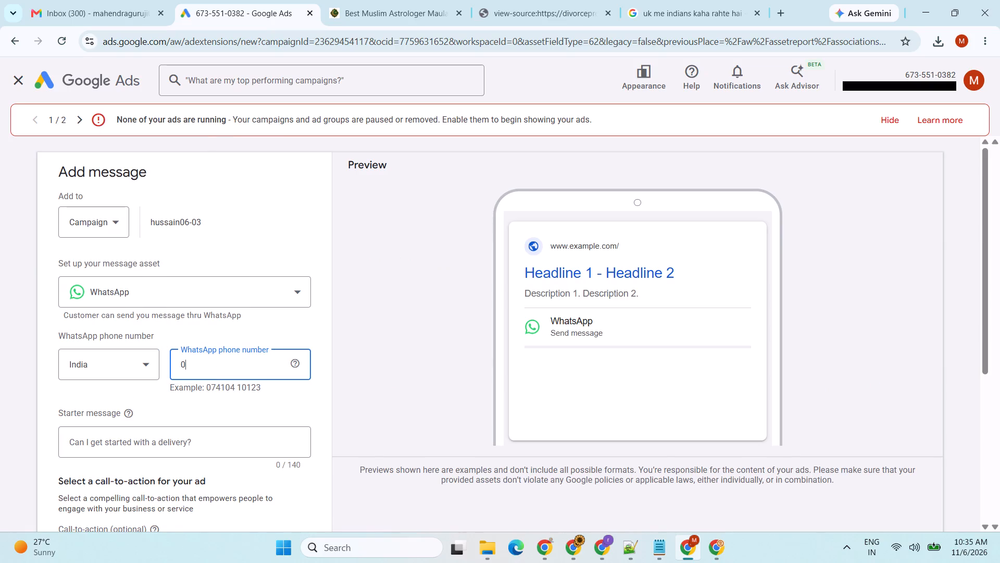
pyautogui.hotkey('ctrl', 'v')
pyautogui.scroll(-1, 187, 344)
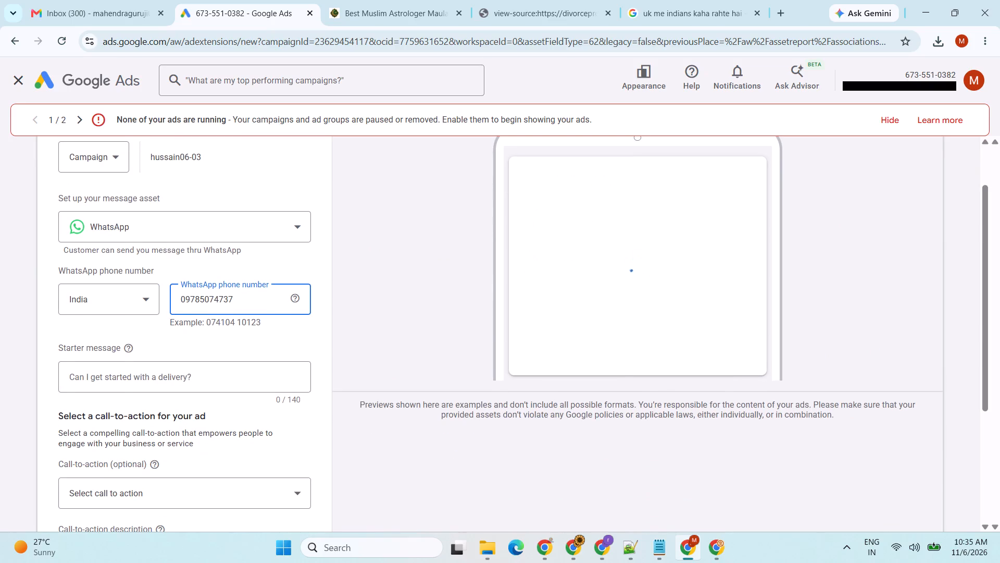
pyautogui.click(209, 300)
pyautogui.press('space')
pyautogui.moveTo(242, 298); pyautogui.dragTo(153, 292)
# Enter the starter message "Please help me" and choose Contact us as the call-to-action.
pyautogui.click(165, 375)
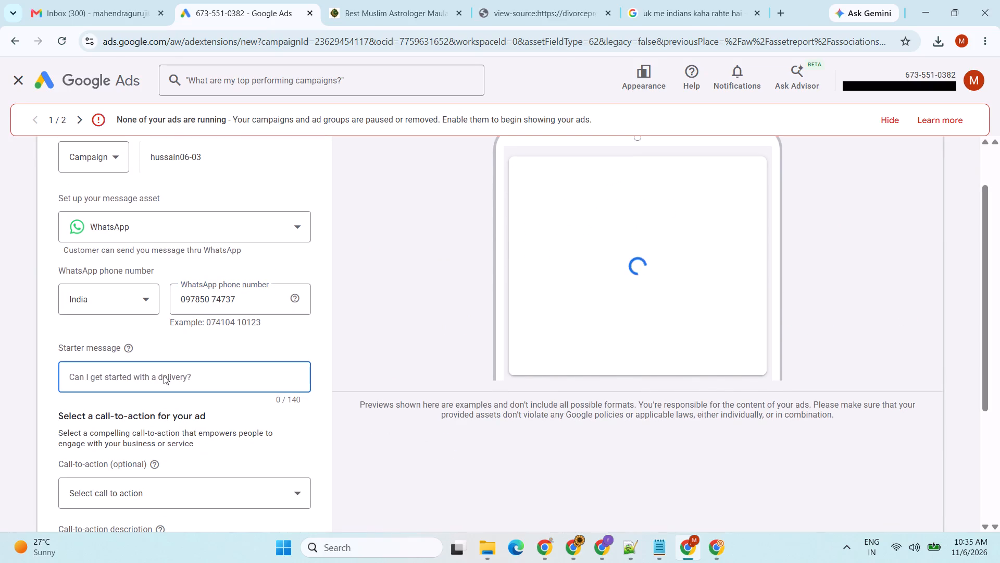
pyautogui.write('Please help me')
pyautogui.scroll(-3, 157, 366)
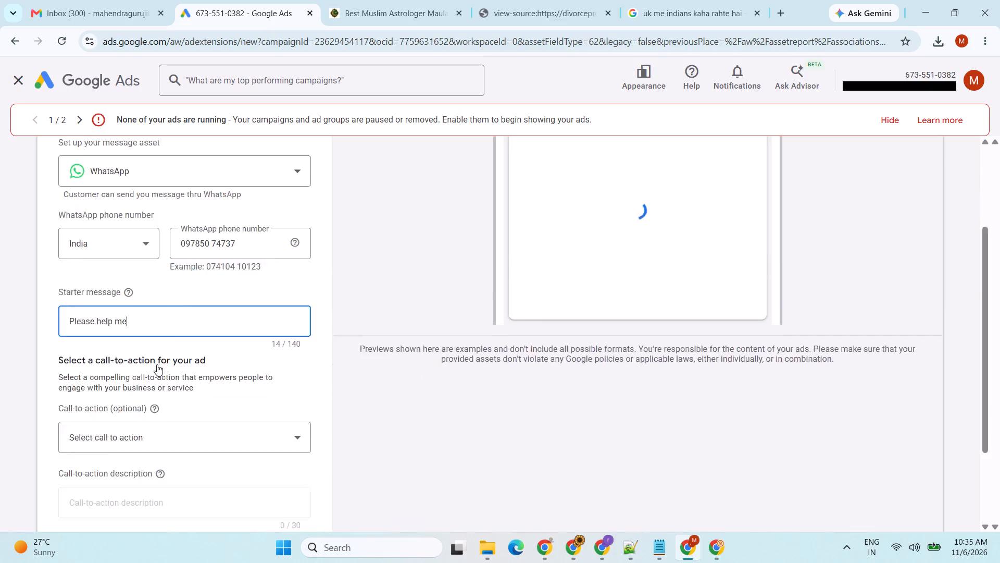
pyautogui.click(164, 309)
pyautogui.click(149, 170)
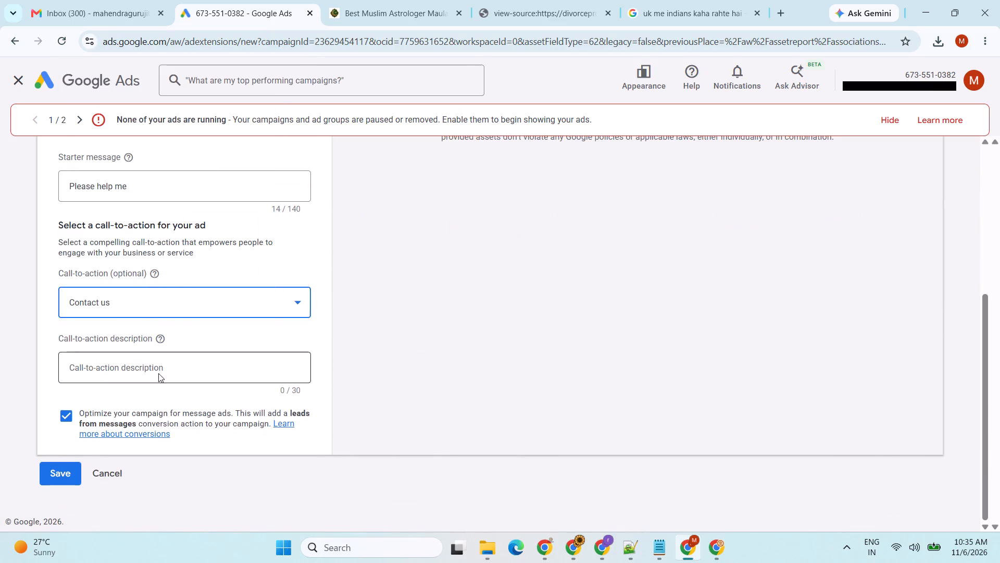
# Switch to Notepad and look through the saved ad text for a short phrase suitable as the call-to-action description.
pyautogui.click(158, 371)
pyautogui.click(662, 547)
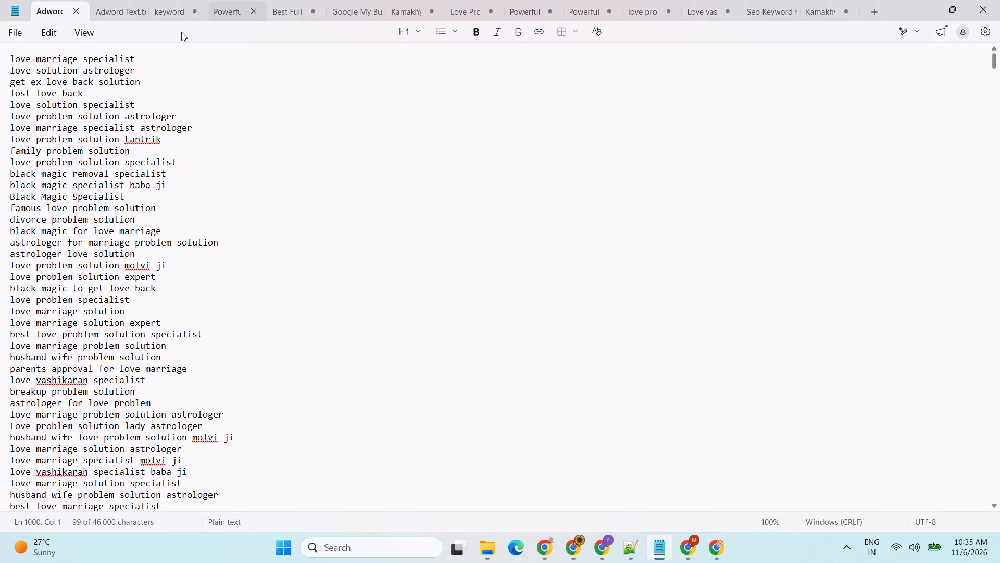
pyautogui.click(106, 8)
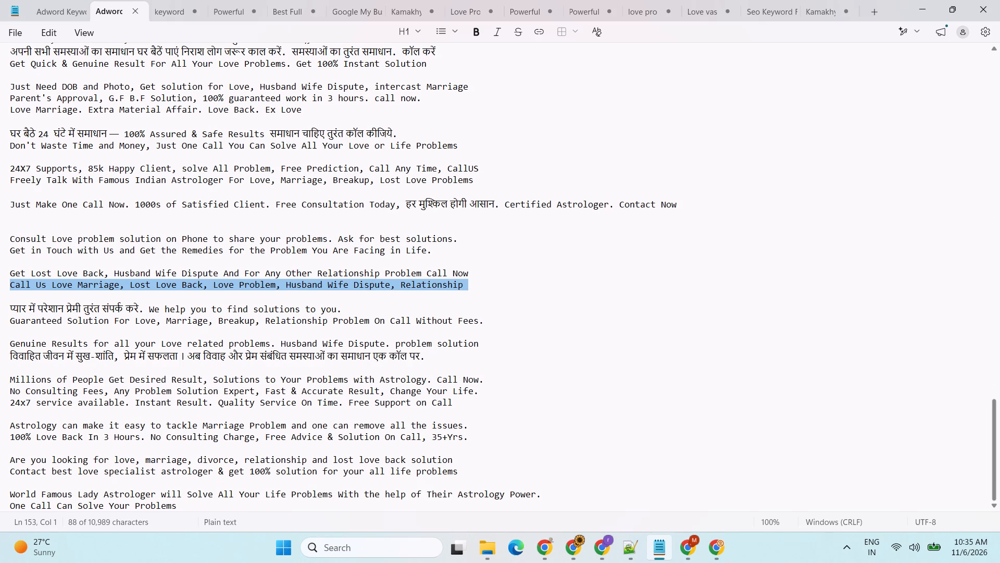
pyautogui.moveTo(124, 401); pyautogui.dragTo(0, 400)
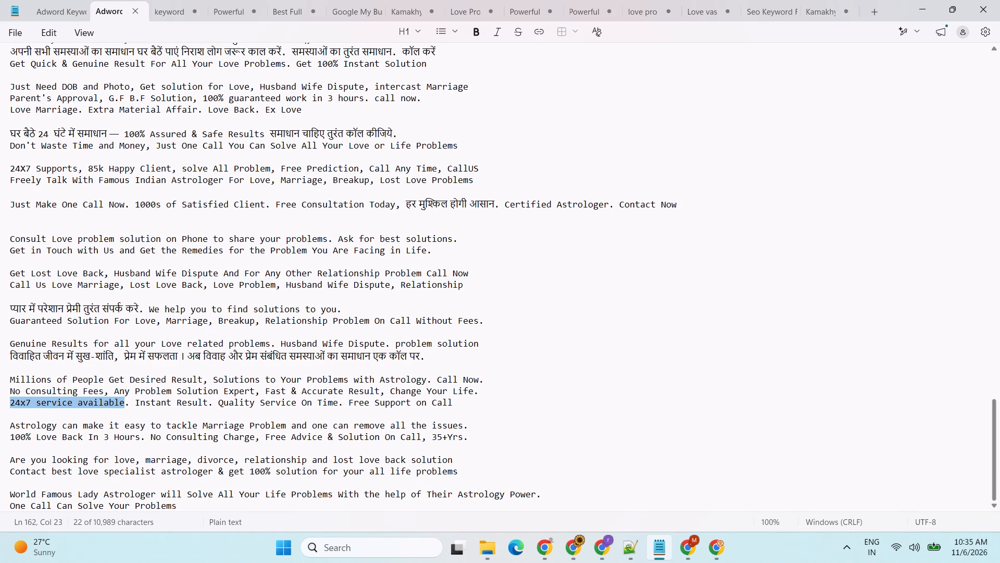
pyautogui.scroll(-5, 477, 368)
pyautogui.moveTo(228, 474); pyautogui.dragTo(365, 470)
pyautogui.scroll(-1, 122, 470)
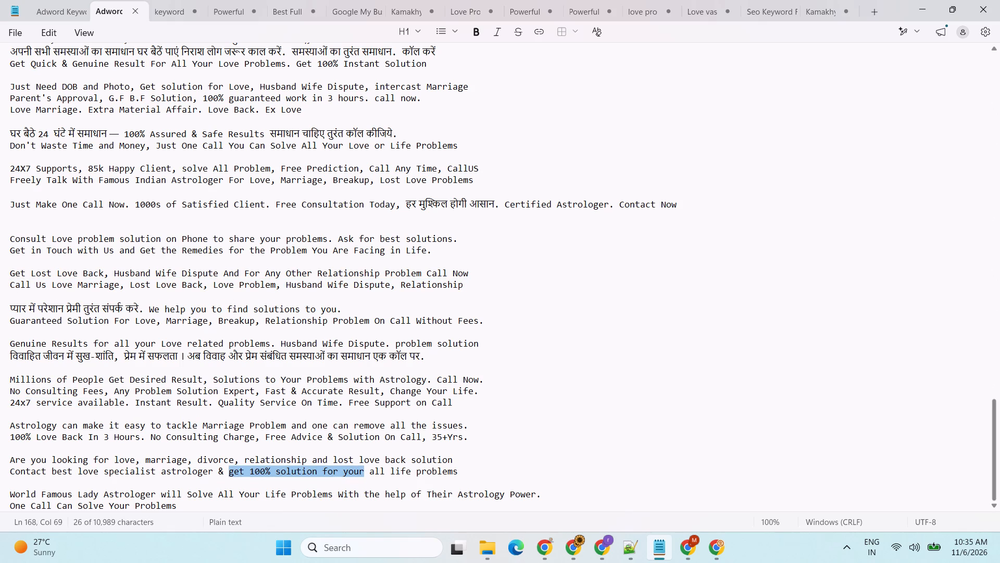
pyautogui.click(195, 272)
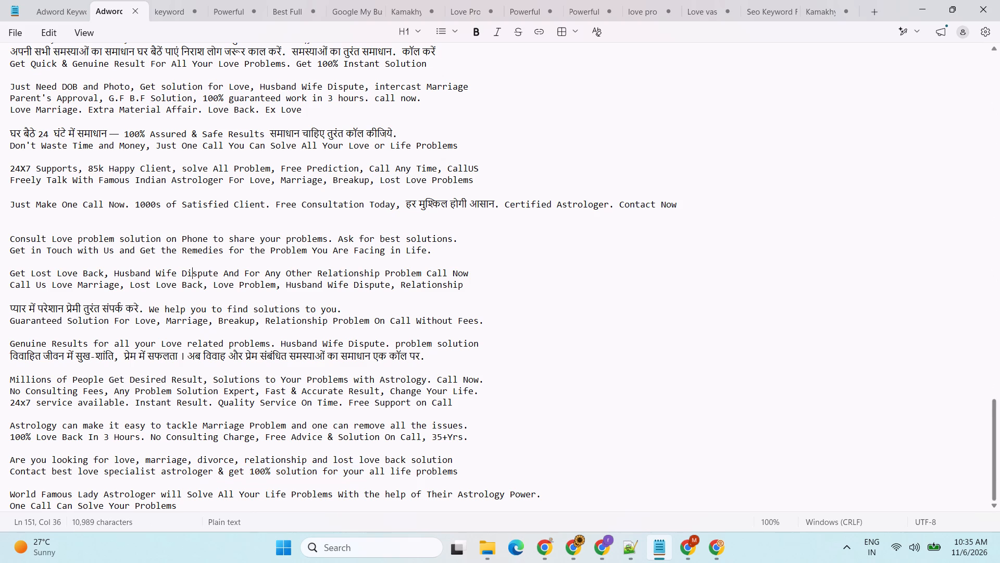
# Switch to Notepad, look through the ad text notes for a short call-to-action phrase, and copy "100% Satisfaction Work".
pyautogui.click(115, 203)
pyautogui.click(131, 173)
pyautogui.scroll(1, 190, 228)
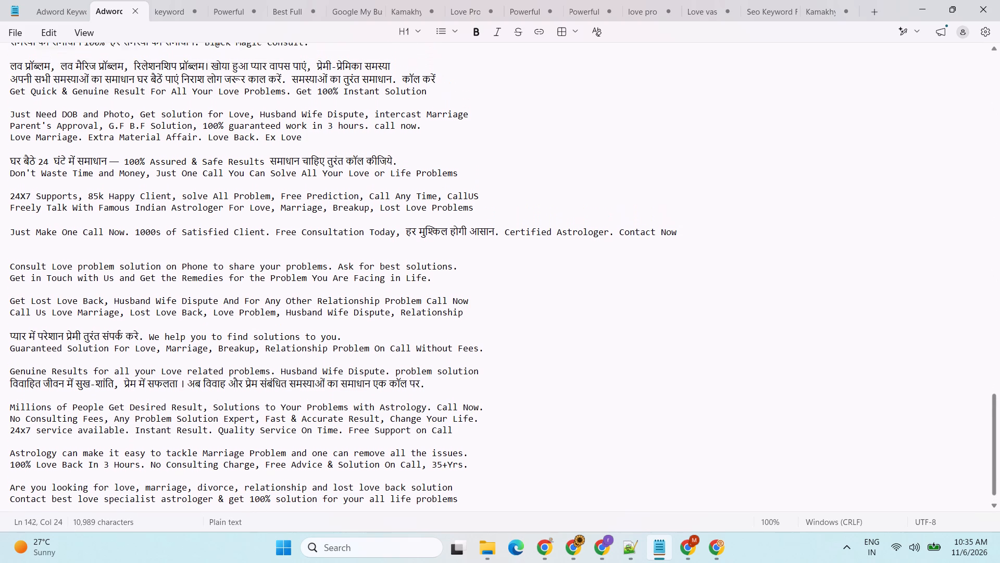
pyautogui.moveTo(107, 170); pyautogui.dragTo(0, 165)
pyautogui.scroll(3, 295, 225)
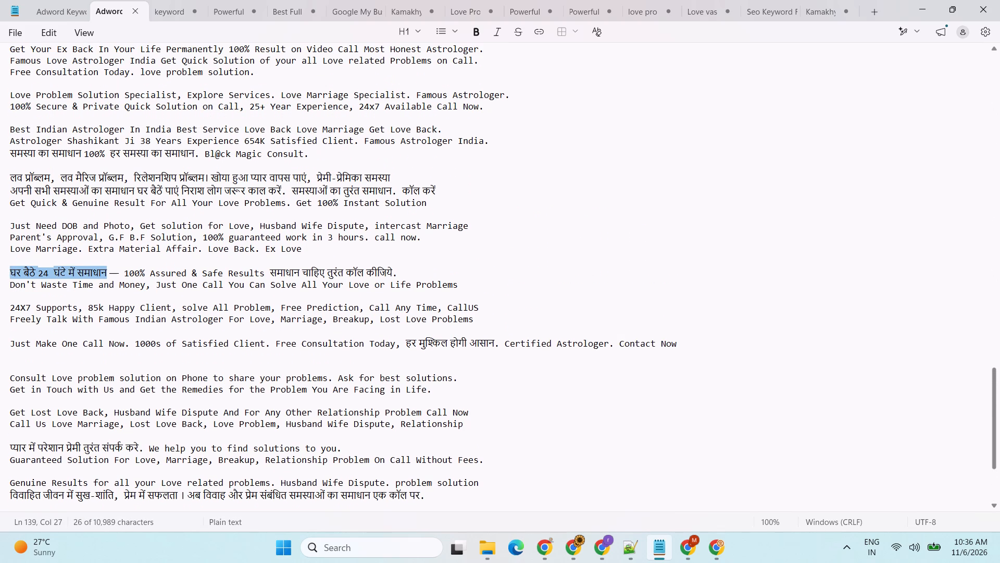
pyautogui.scroll(1, 238, 185)
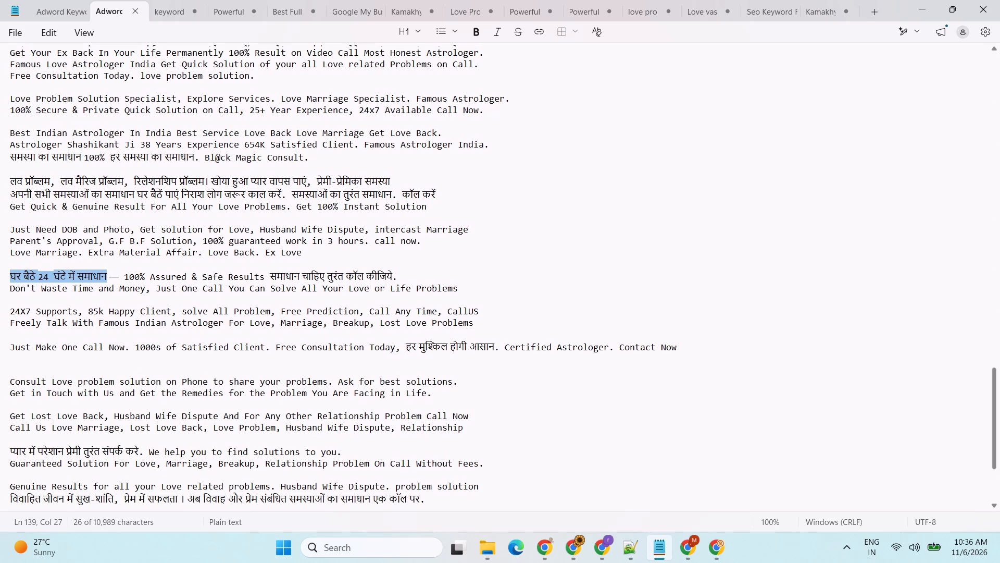
pyautogui.scroll(2, 239, 190)
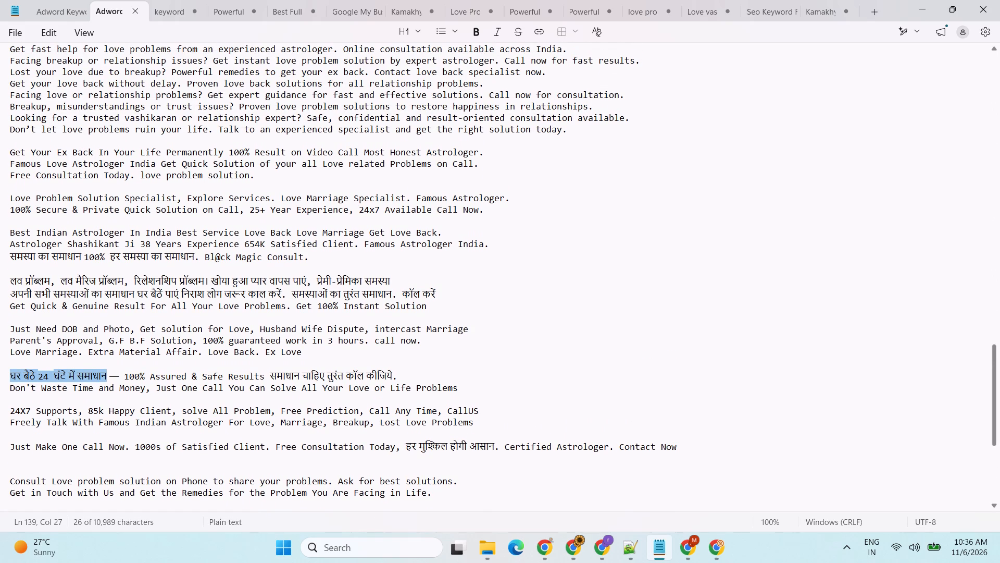
pyautogui.moveTo(202, 257); pyautogui.dragTo(302, 255)
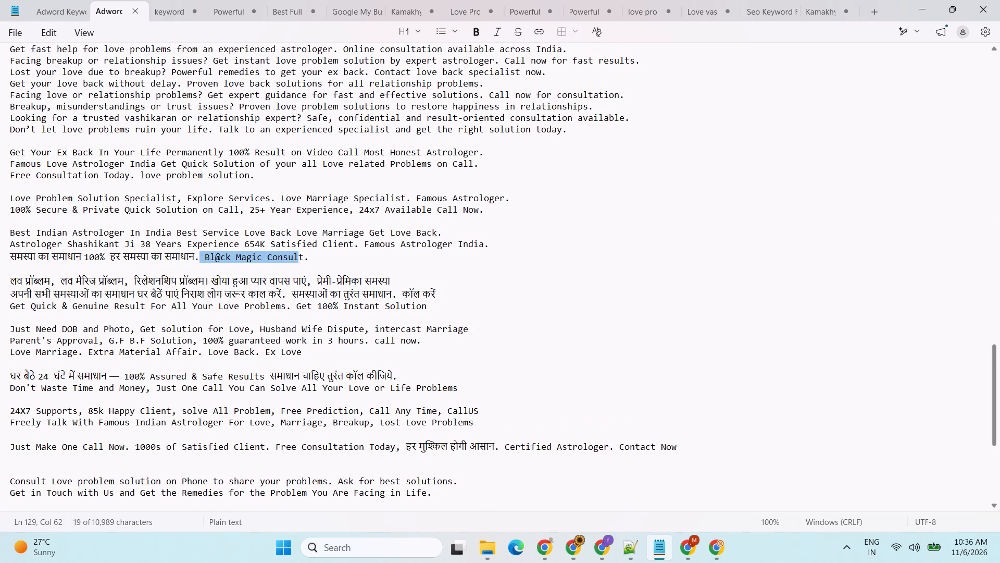
pyautogui.scroll(2, 154, 219)
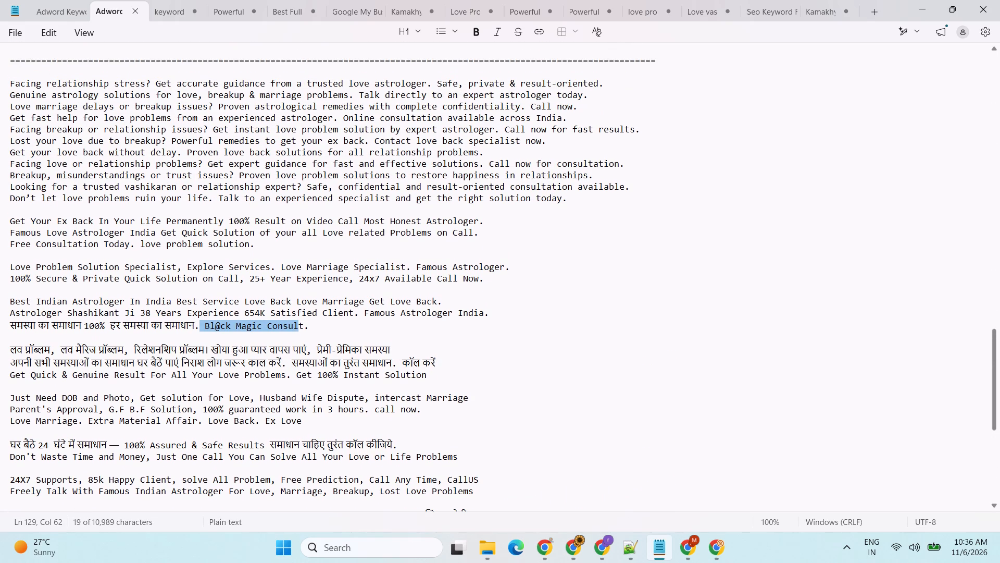
pyautogui.scroll(2, 243, 238)
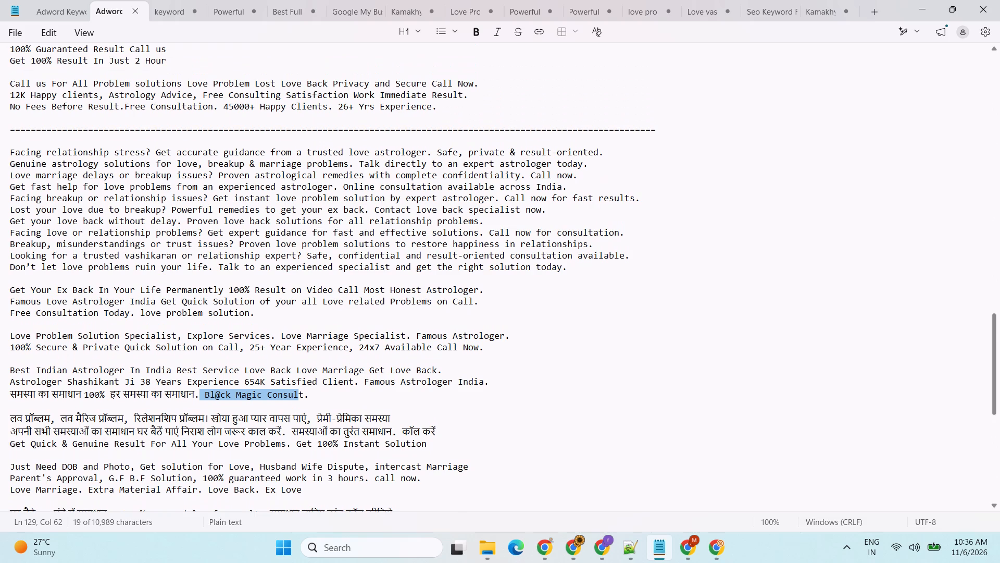
pyautogui.scroll(7, 245, 241)
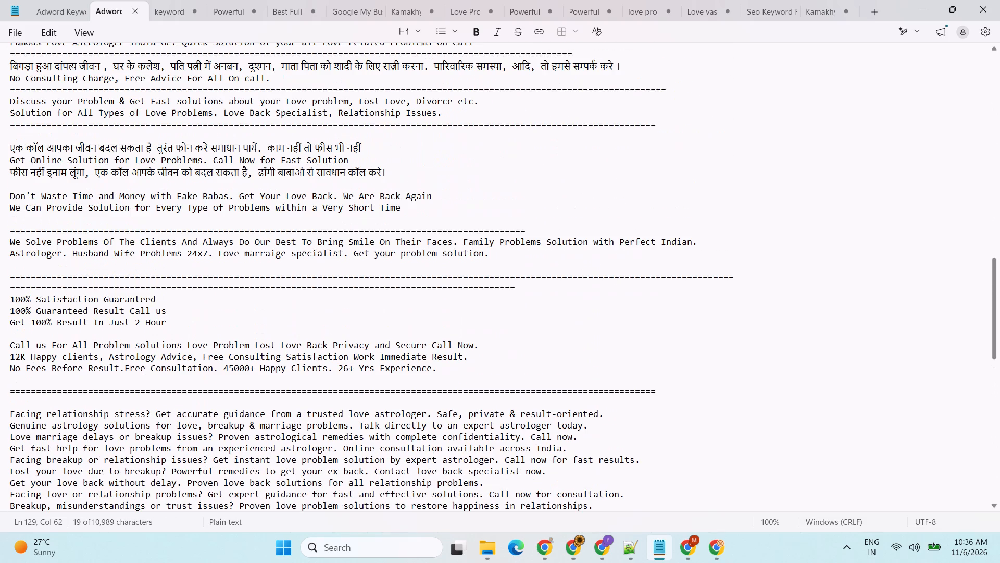
pyautogui.scroll(8, 248, 241)
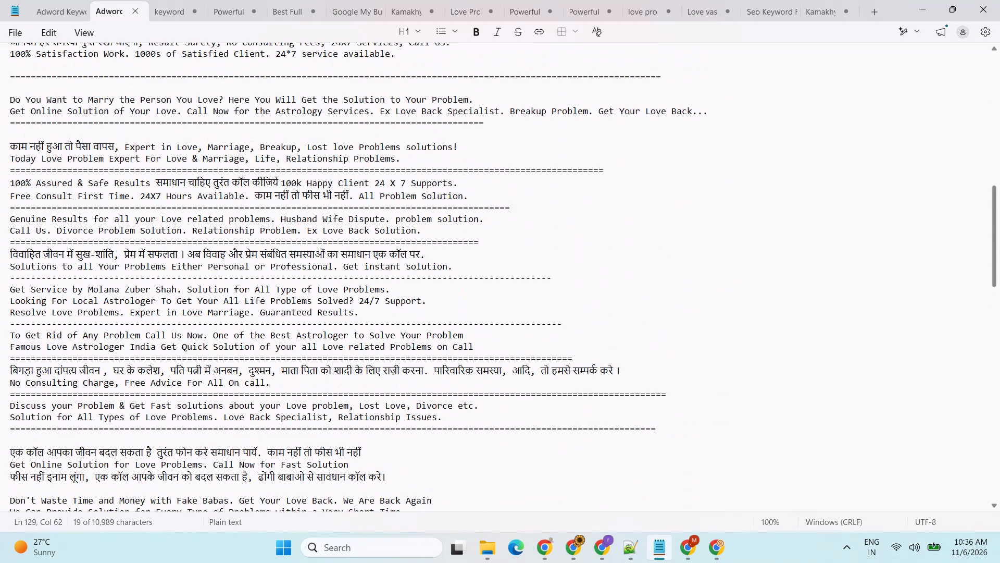
pyautogui.scroll(2, 122, 269)
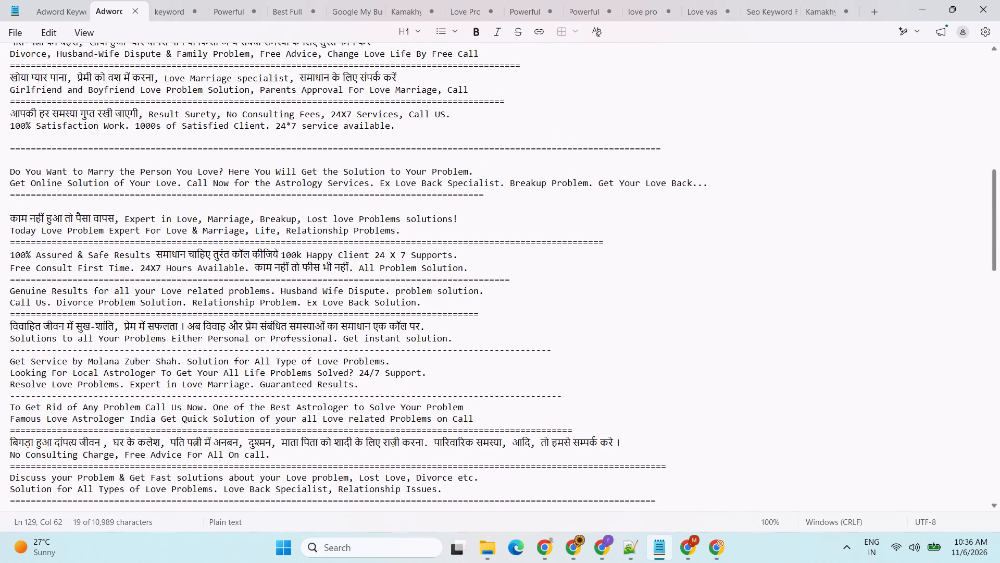
pyautogui.scroll(1, 162, 223)
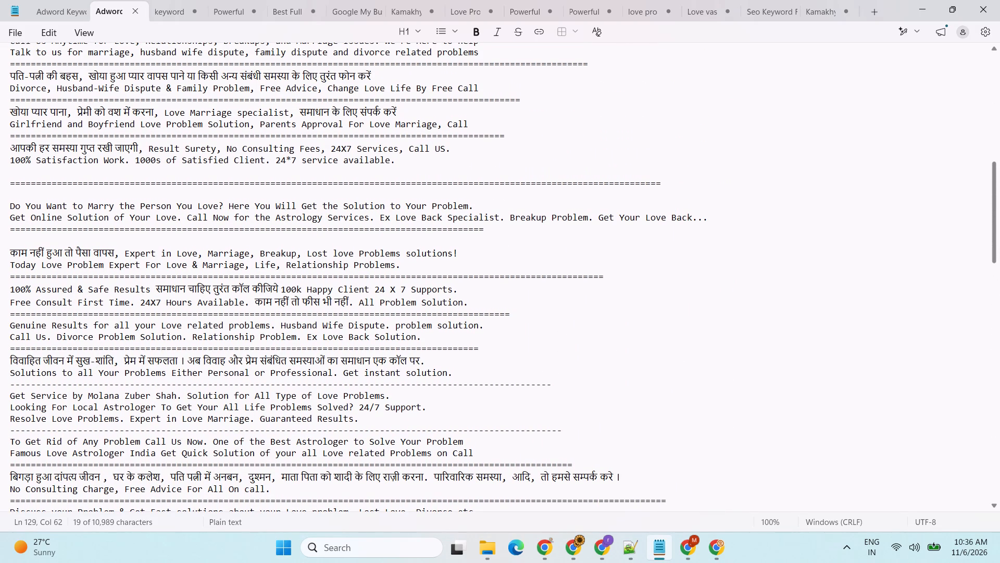
pyautogui.moveTo(126, 163); pyautogui.dragTo(6, 162)
pyautogui.hotkey('ctrl', 'c')
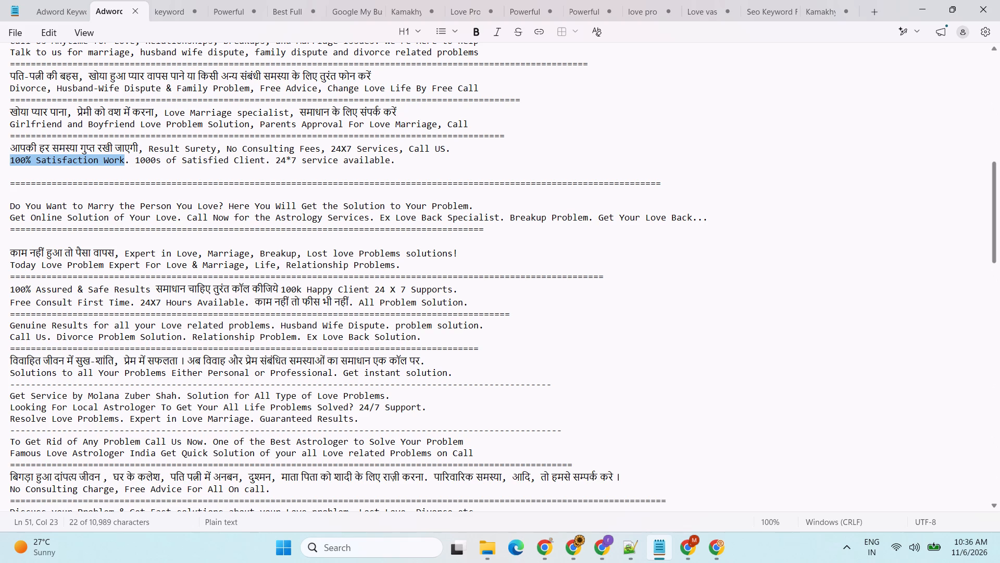
# Back in Google Ads, set the message asset's call-to-action description to "100% Satisfaction Work" and save the asset.
pyautogui.click(695, 549)
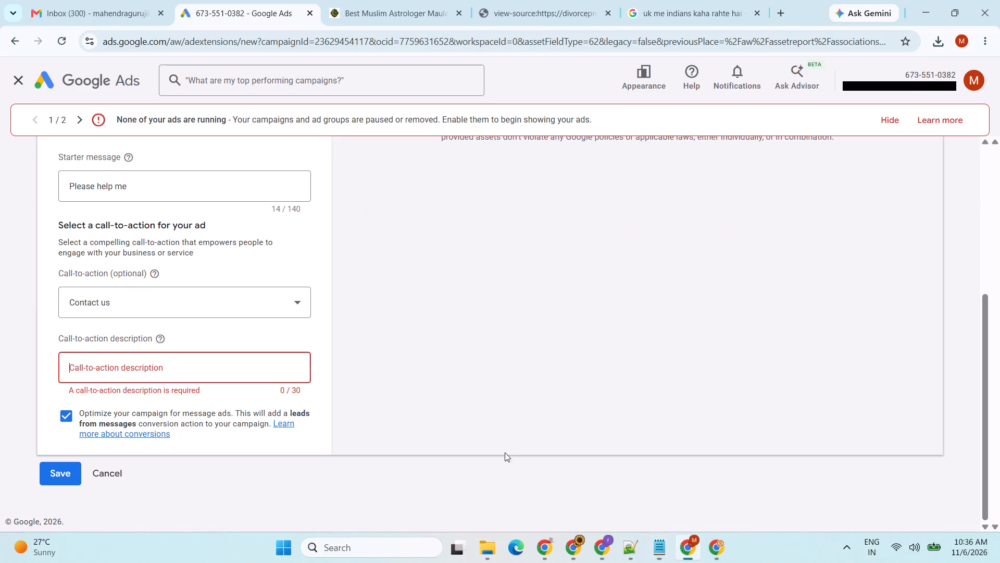
pyautogui.hotkey('ctrl', 'v')
pyautogui.click(20, 378)
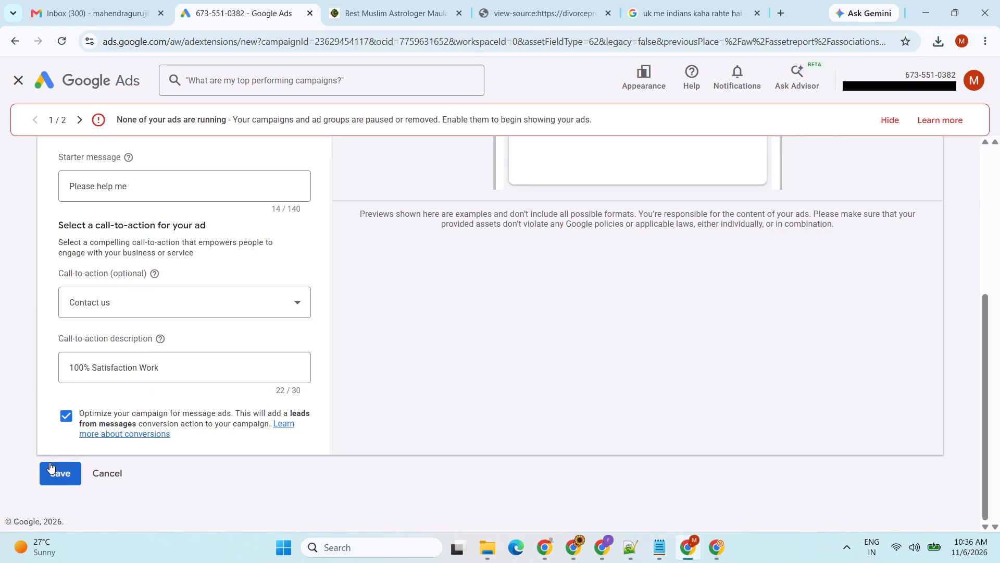
pyautogui.click(49, 462)
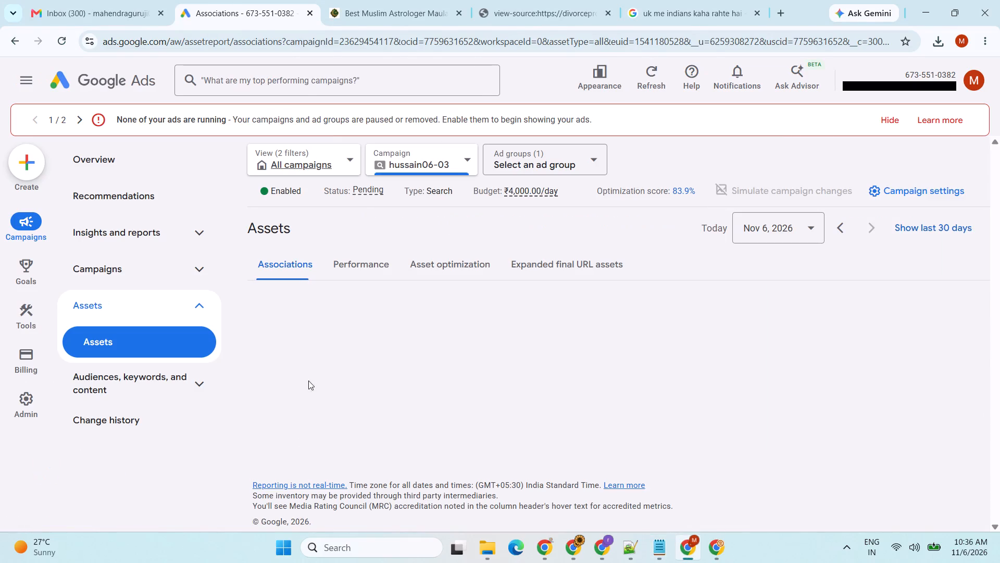
# Set the assets report's date range to All time and examine the performance of the sitelink, call, logo and message assets.
pyautogui.scroll(-4, 507, 296)
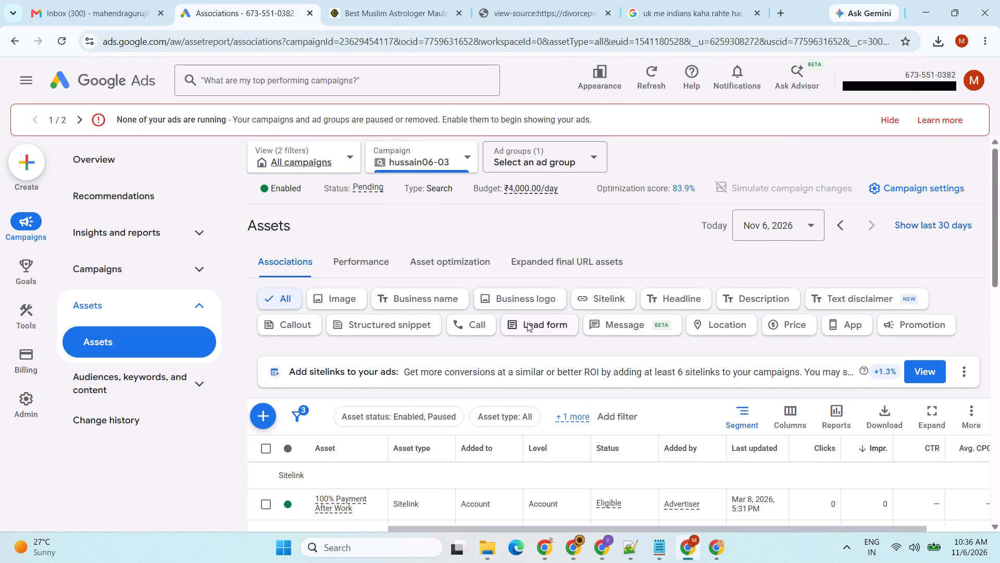
pyautogui.scroll(-2, 527, 323)
pyautogui.click(818, 156)
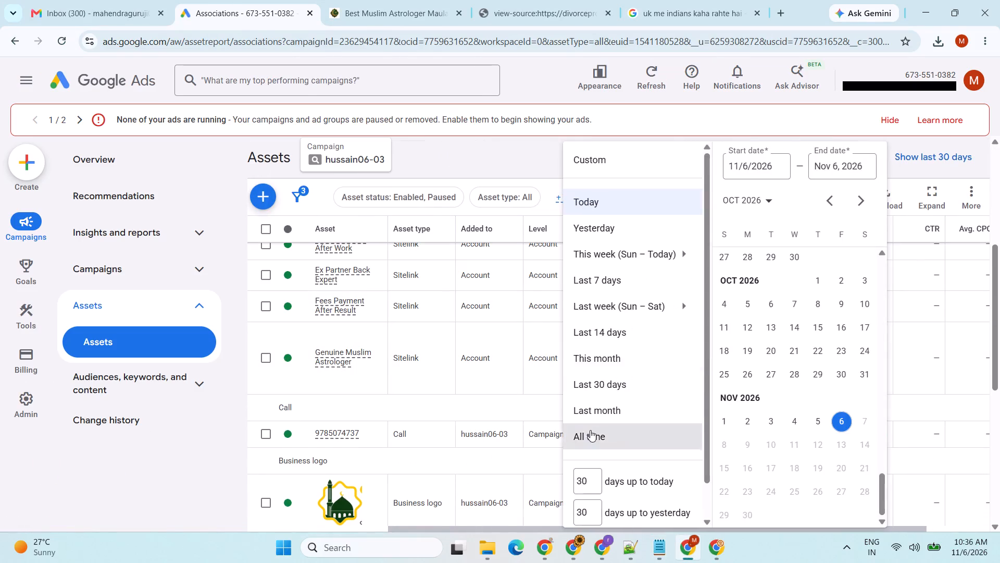
pyautogui.click(590, 430)
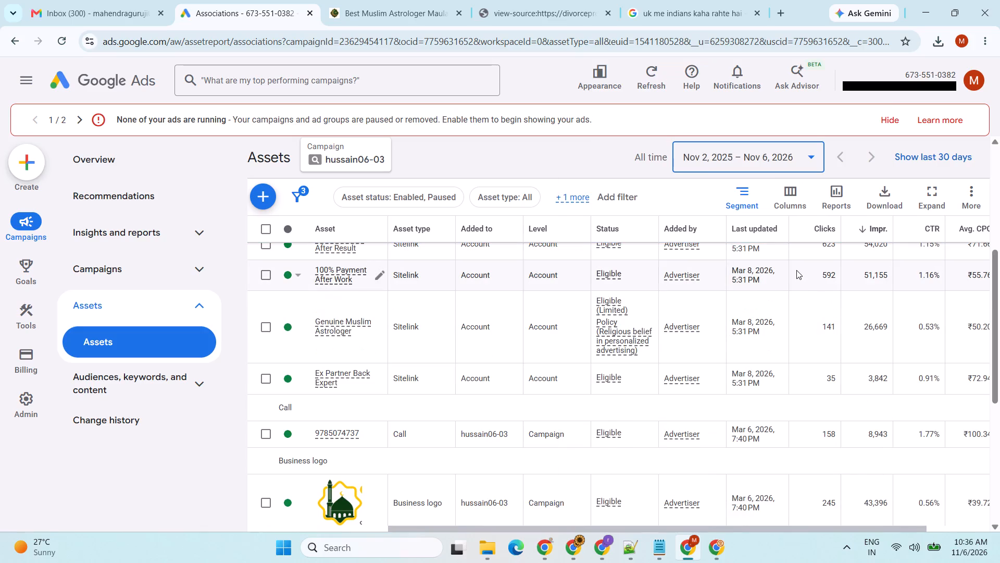
pyautogui.scroll(-6, 796, 270)
pyautogui.scroll(3, 813, 297)
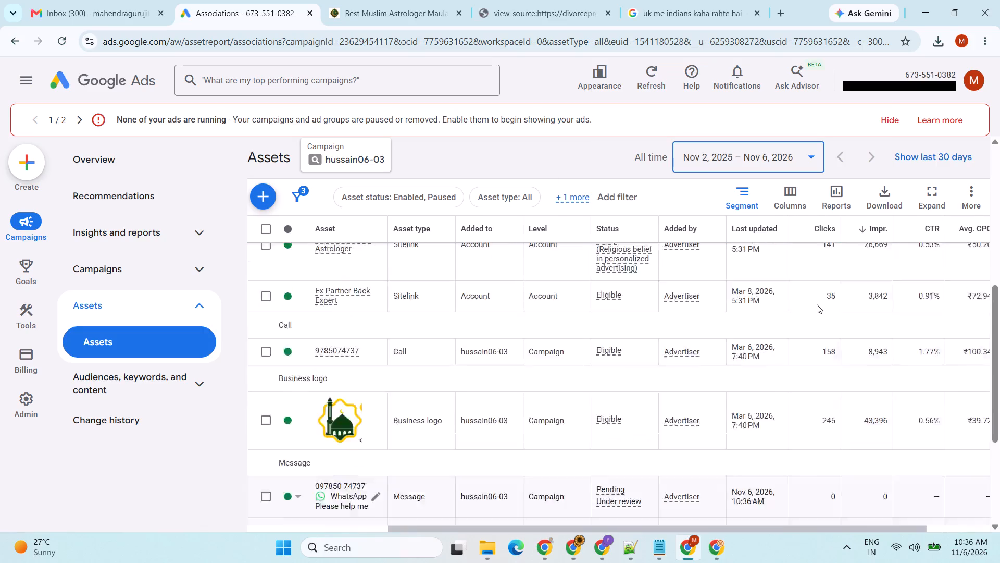
pyautogui.scroll(2, 817, 304)
pyautogui.scroll(-3, 817, 305)
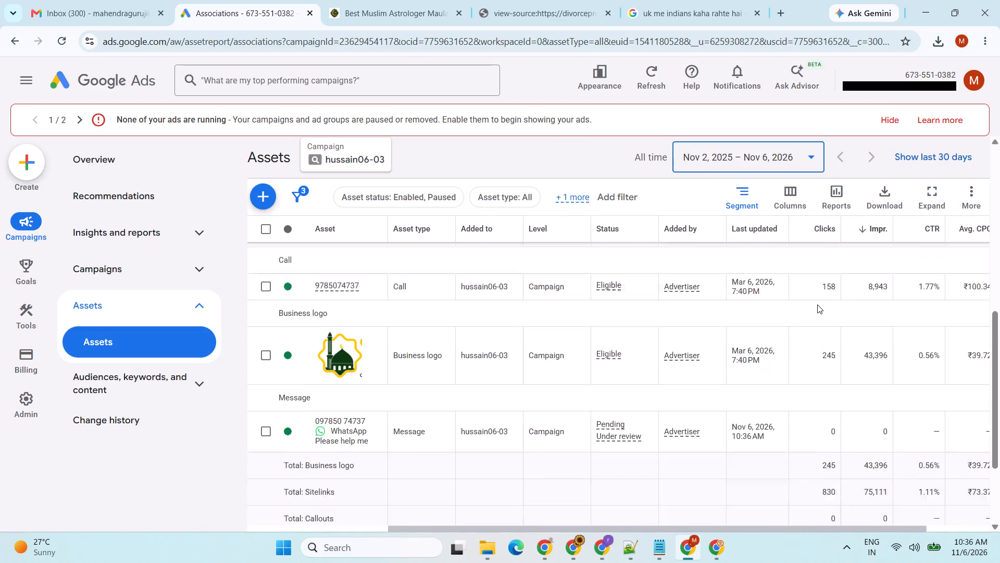
pyautogui.scroll(-1, 817, 304)
# Open the hussain06-03 campaign's settings and check its network options without changing them.
pyautogui.click(101, 70)
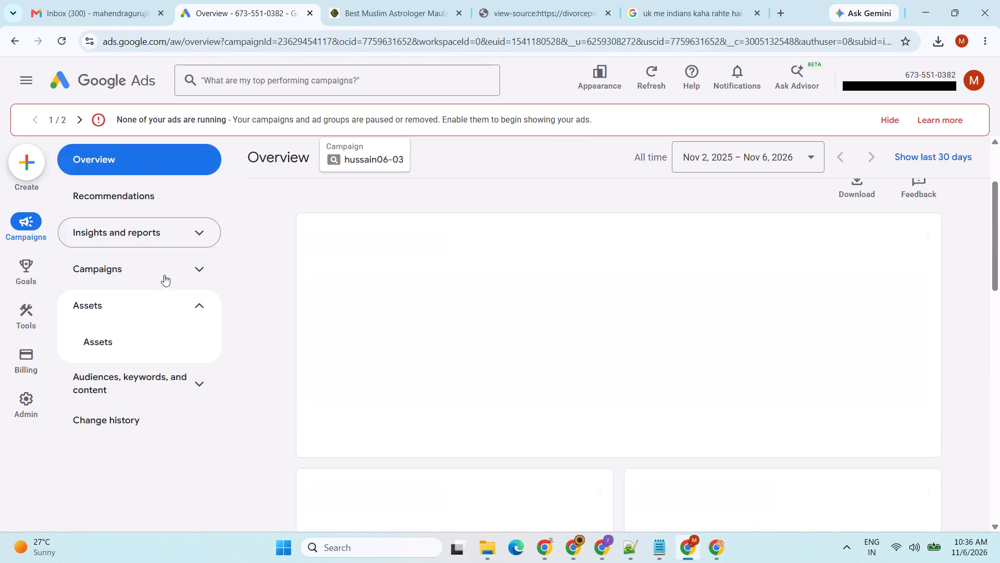
pyautogui.click(156, 266)
pyautogui.click(151, 317)
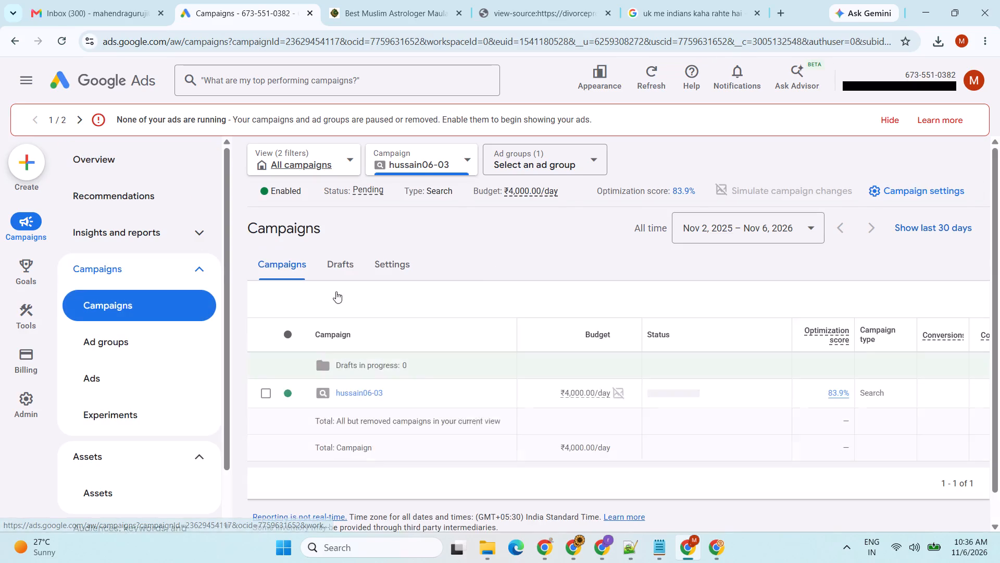
pyautogui.scroll(-3, 463, 364)
pyautogui.click(489, 406)
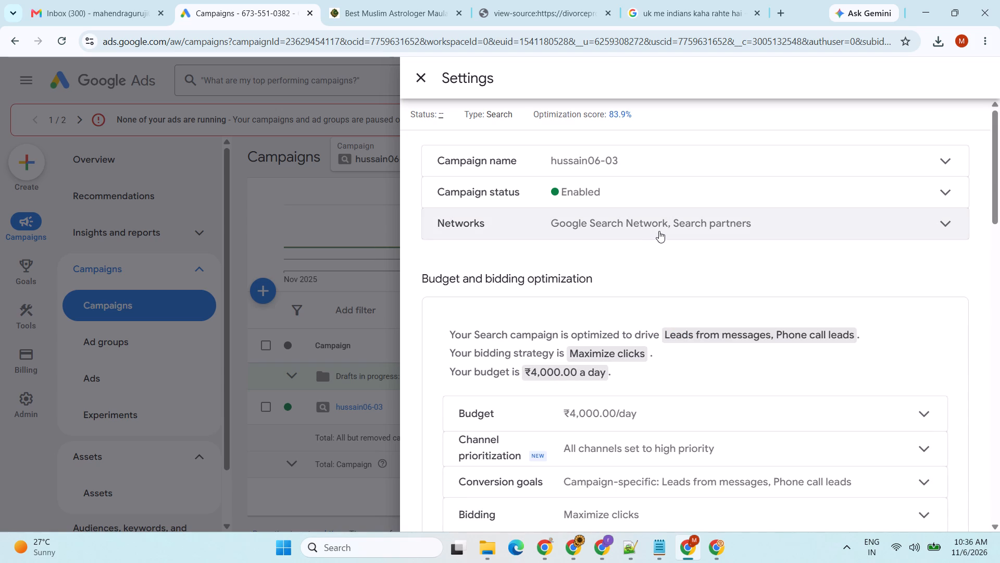
pyautogui.click(659, 229)
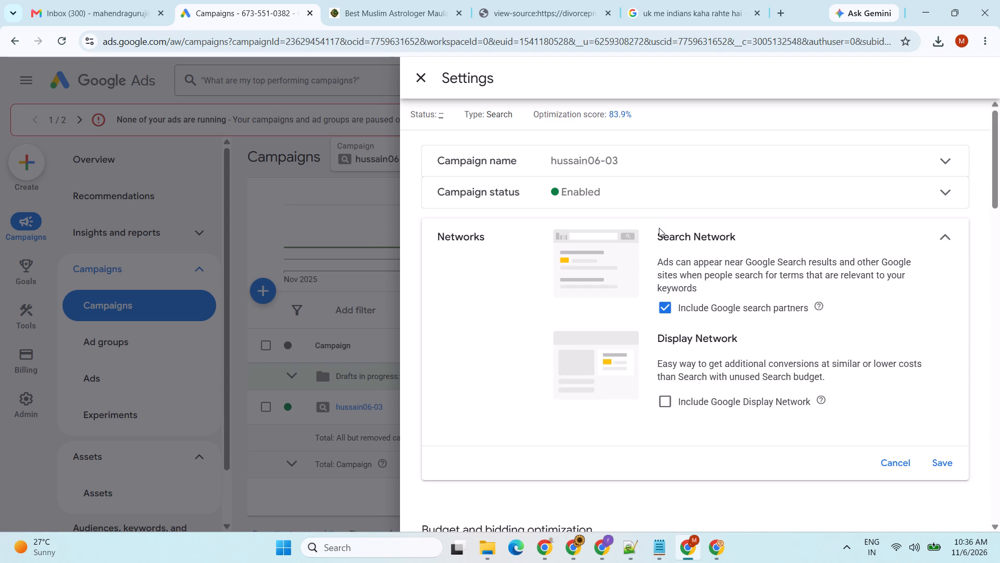
pyautogui.click(902, 465)
# In the campaign's bidding settings, keep Maximize clicks, set a maximum CPC bid limit of ₹150, save, and close the settings.
pyautogui.scroll(-2, 699, 304)
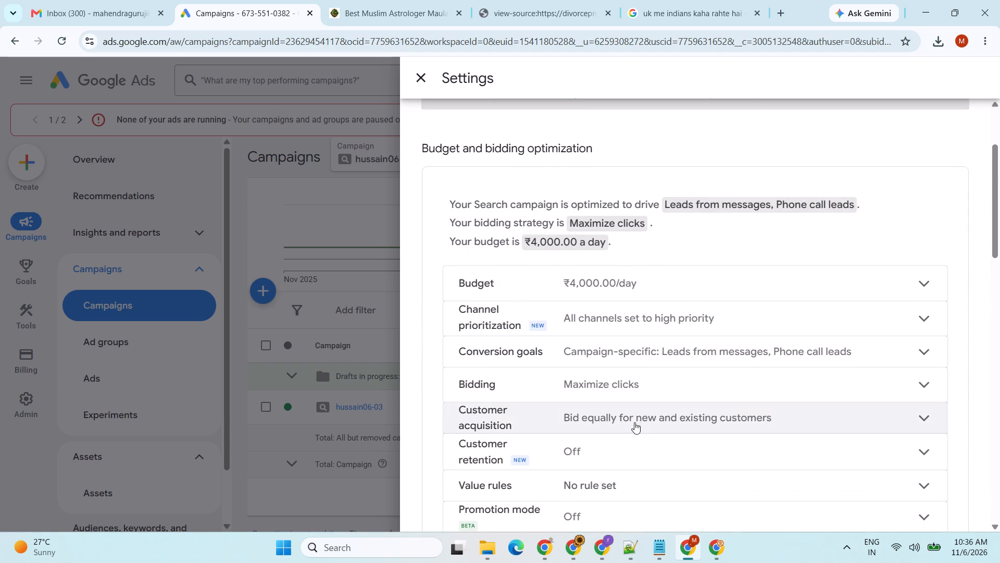
pyautogui.click(630, 388)
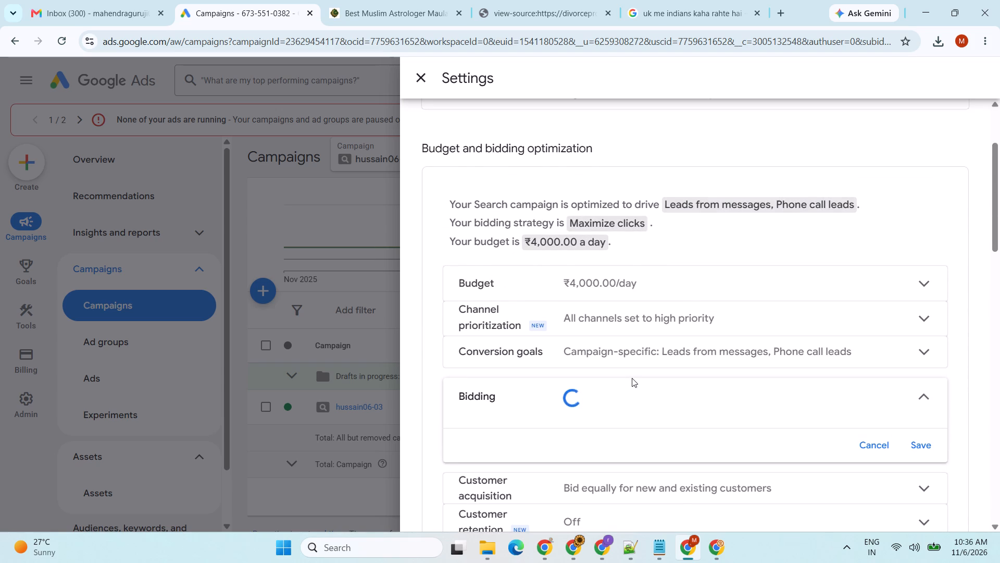
pyautogui.scroll(-3, 728, 337)
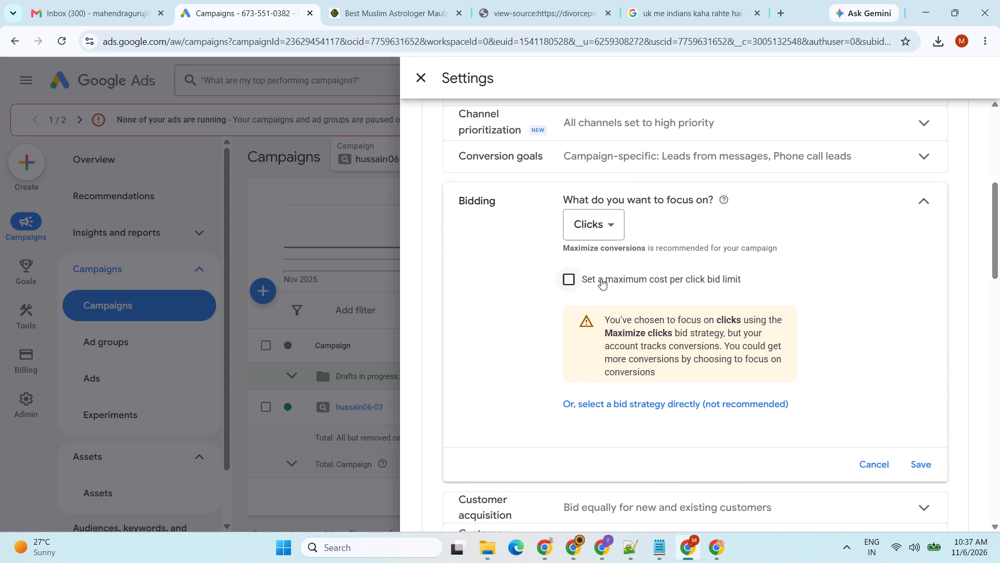
pyautogui.click(641, 404)
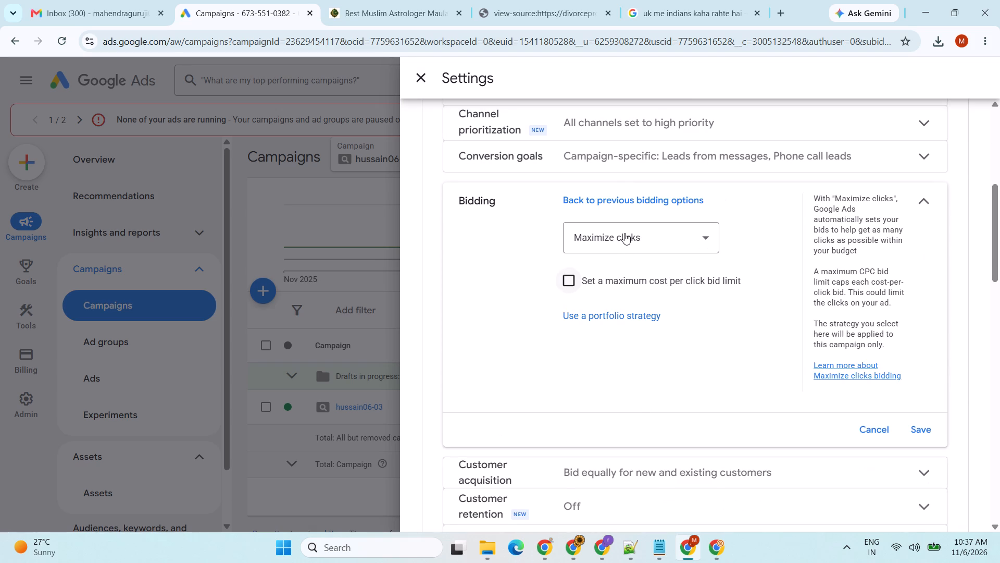
pyautogui.click(646, 278)
pyautogui.click(623, 335)
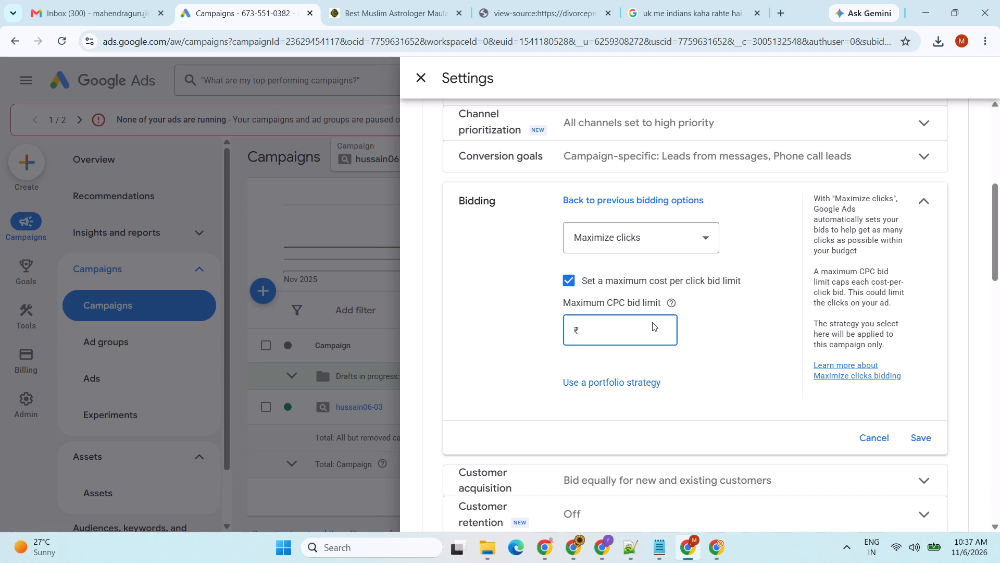
pyautogui.write('150')
pyautogui.click(914, 441)
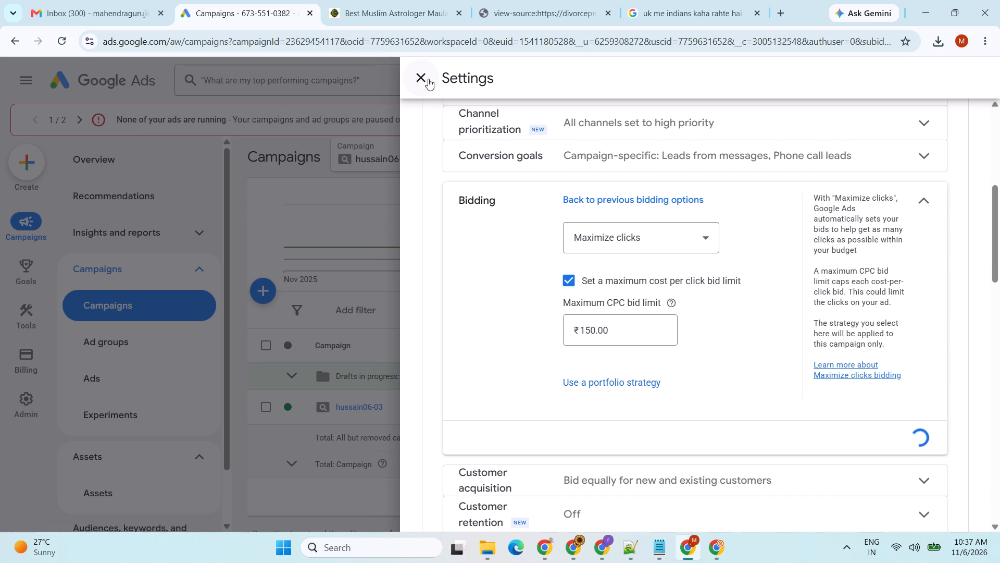
pyautogui.scroll(2, 629, 226)
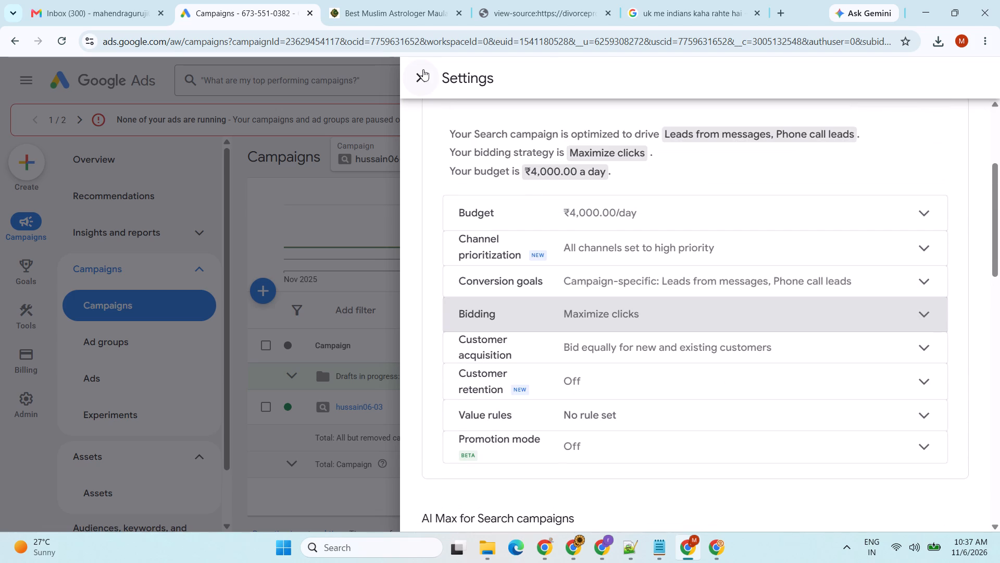
pyautogui.click(419, 60)
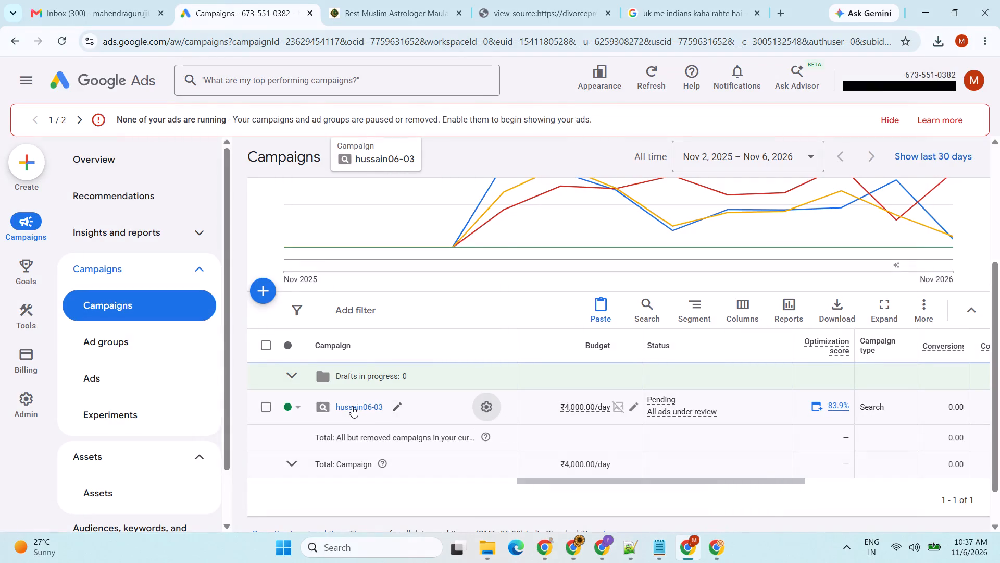
# Open the hussain06-03 campaign overview, review the diagnostics, and add Avg. CPC and Cost to the performance summary chart.
pyautogui.scroll(-5, 146, 289)
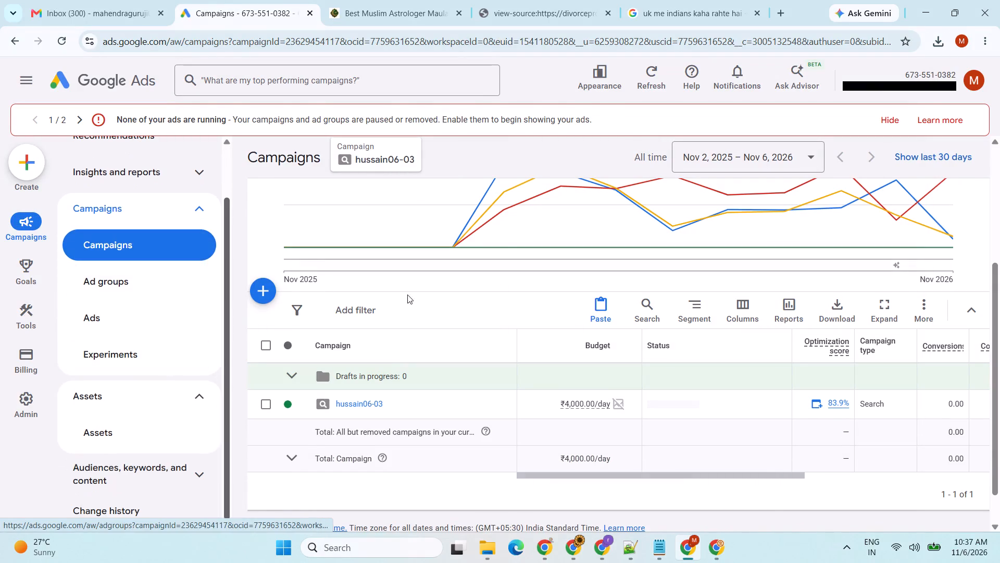
pyautogui.scroll(5, 159, 198)
pyautogui.click(113, 154)
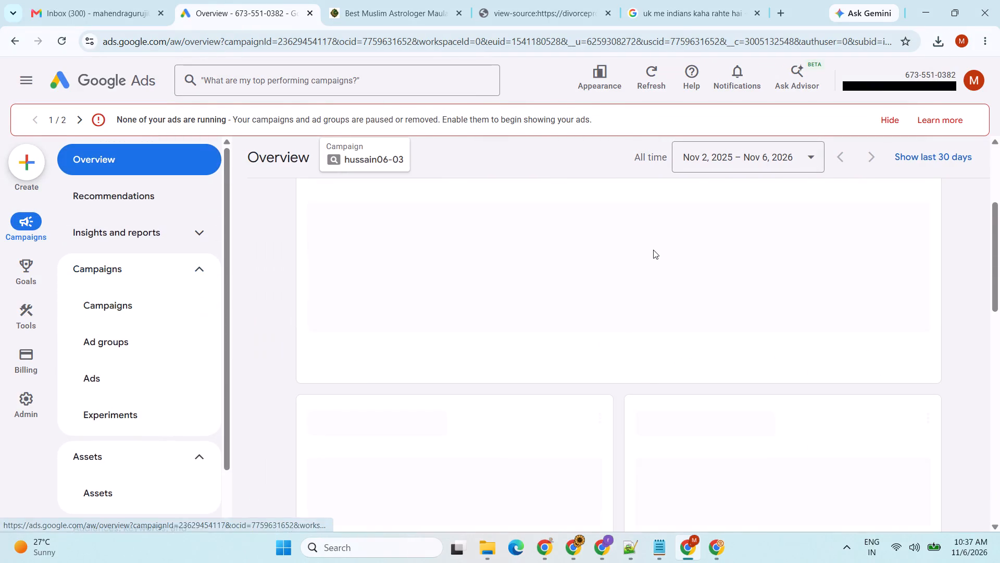
pyautogui.scroll(-5, 710, 248)
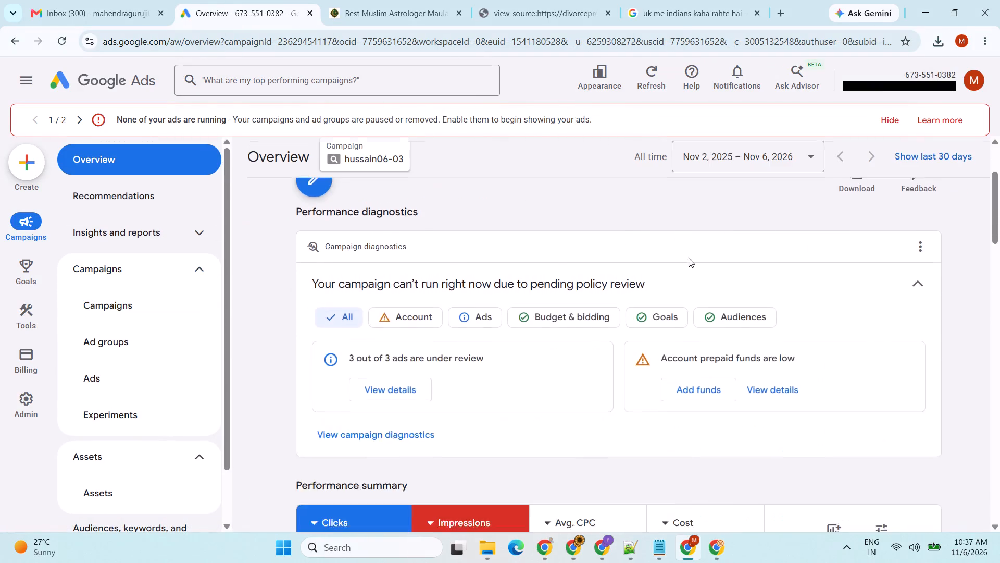
pyautogui.click(609, 357)
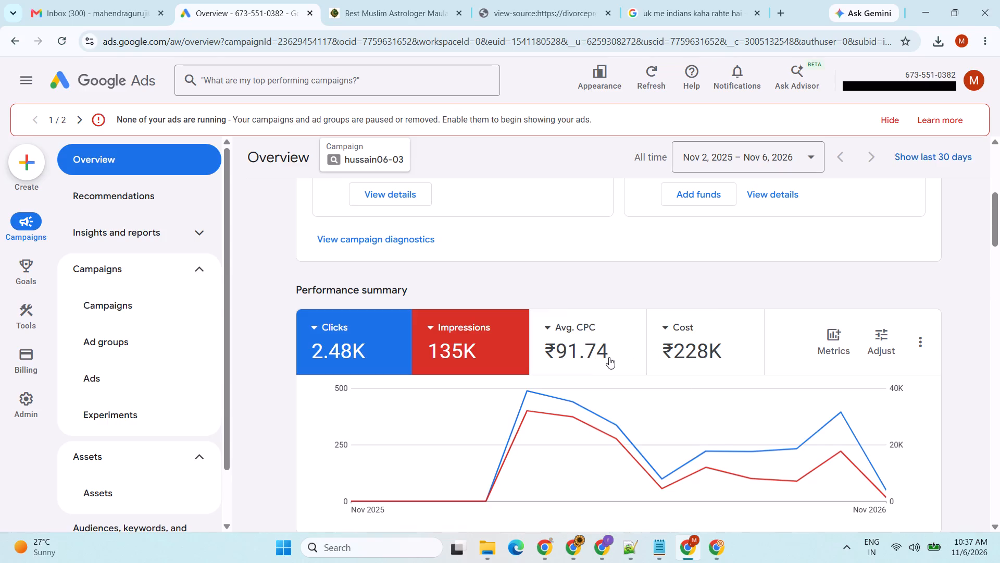
pyautogui.click(711, 357)
pyautogui.click(91, 85)
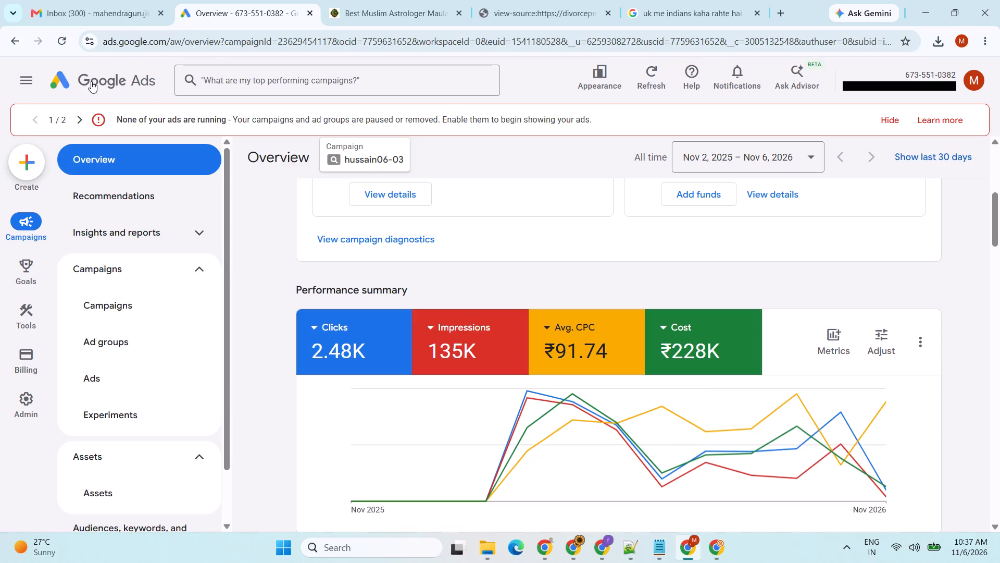
# Close the astrologer website, its page source and the Google search tabs, leaving the inbox and Google Ads open.
pyautogui.click(436, 0)
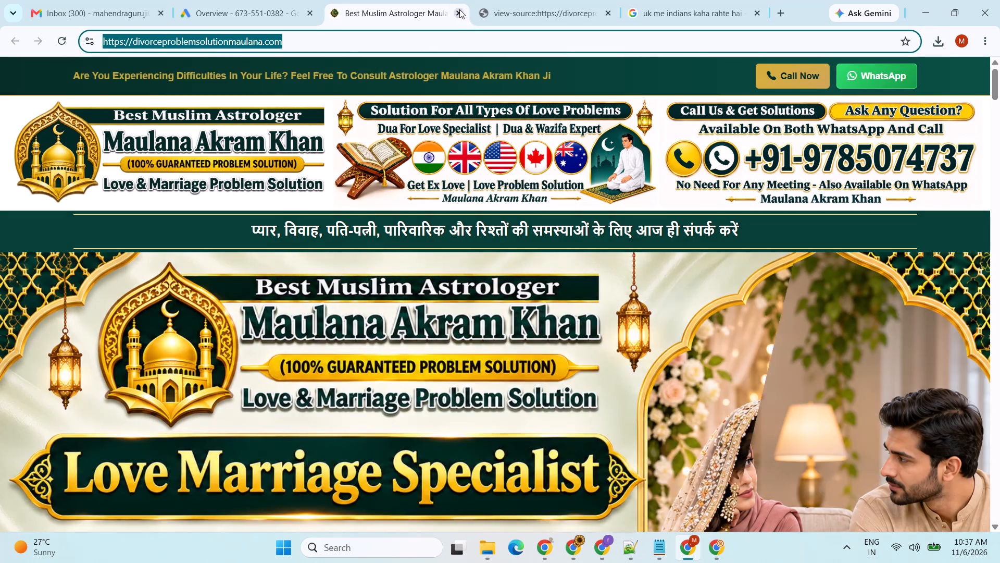
pyautogui.click(458, 9)
pyautogui.click(458, 9)
pyautogui.click(462, 11)
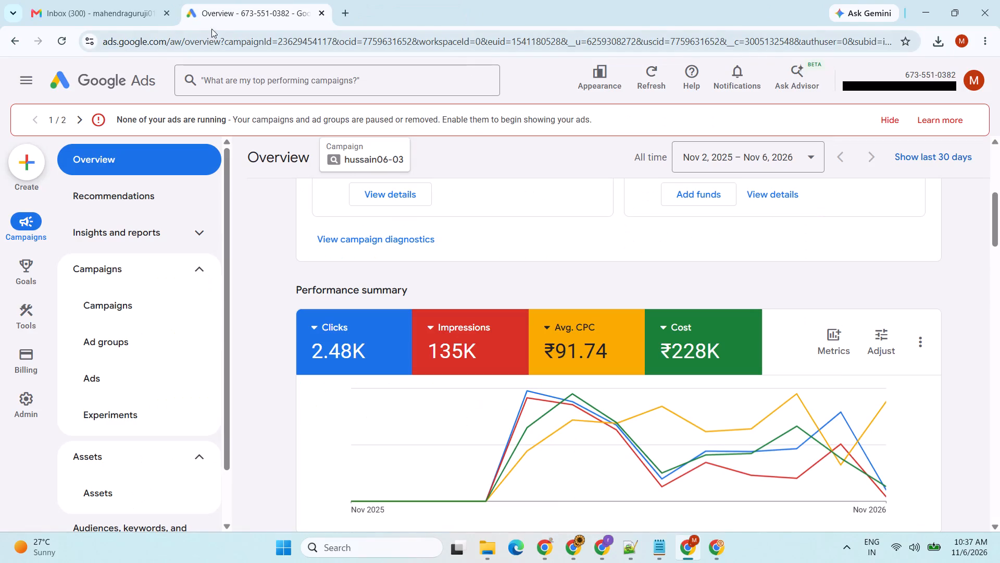
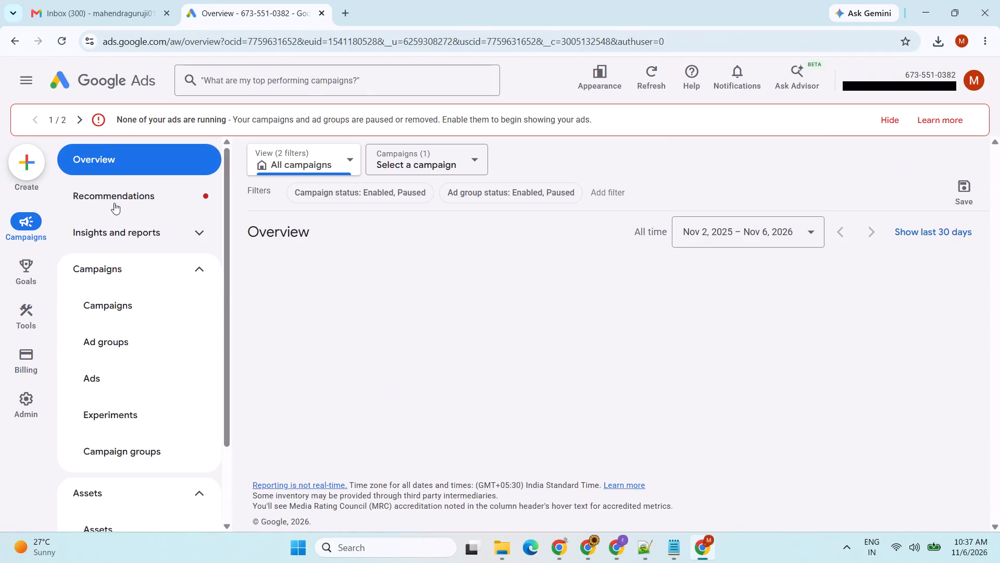
# Open the all-campaigns table and narrow its Status, Campaign and Budget columns so more metrics fit.
pyautogui.click(122, 313)
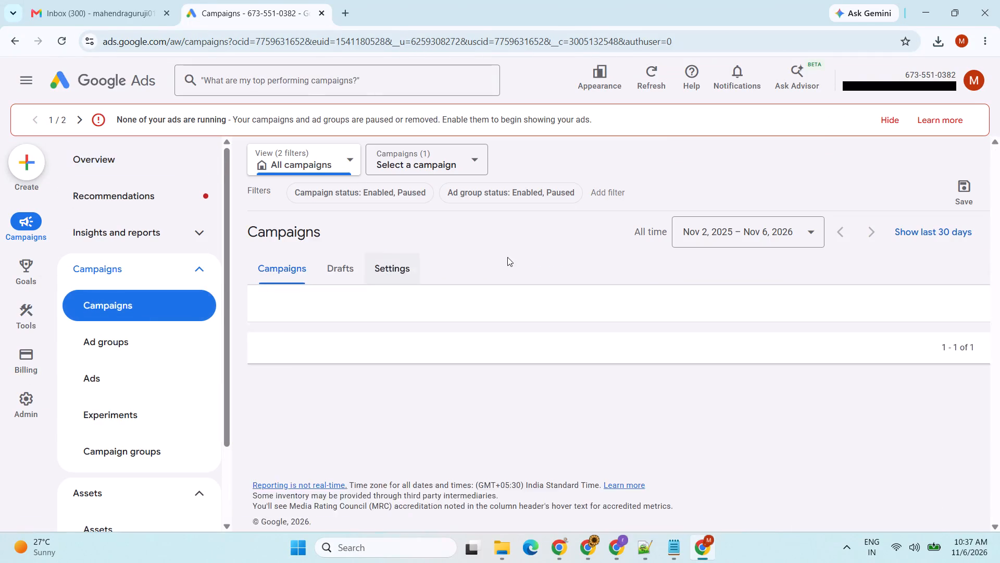
pyautogui.scroll(-3, 511, 266)
pyautogui.scroll(-1, 345, 357)
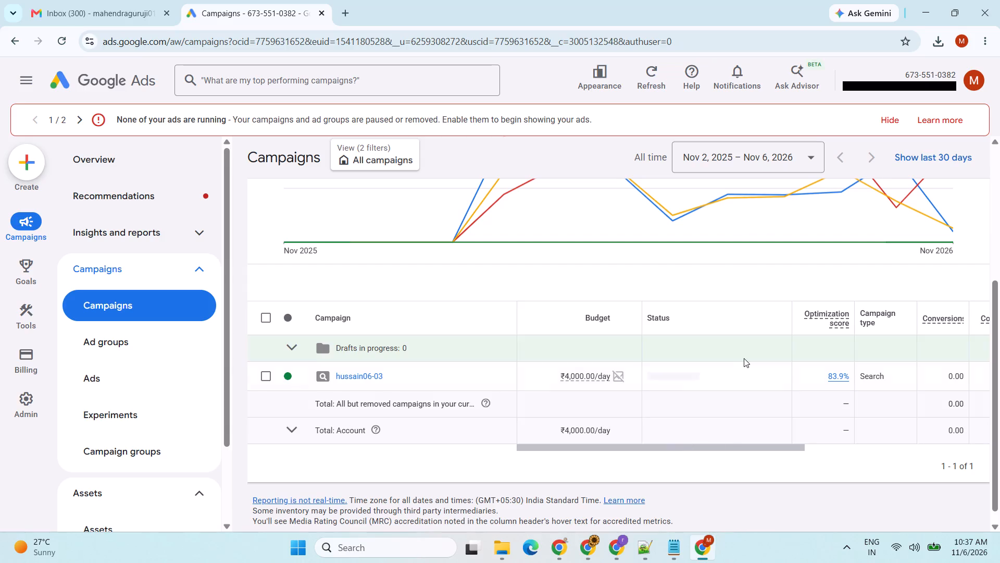
pyautogui.moveTo(794, 314); pyautogui.dragTo(749, 314)
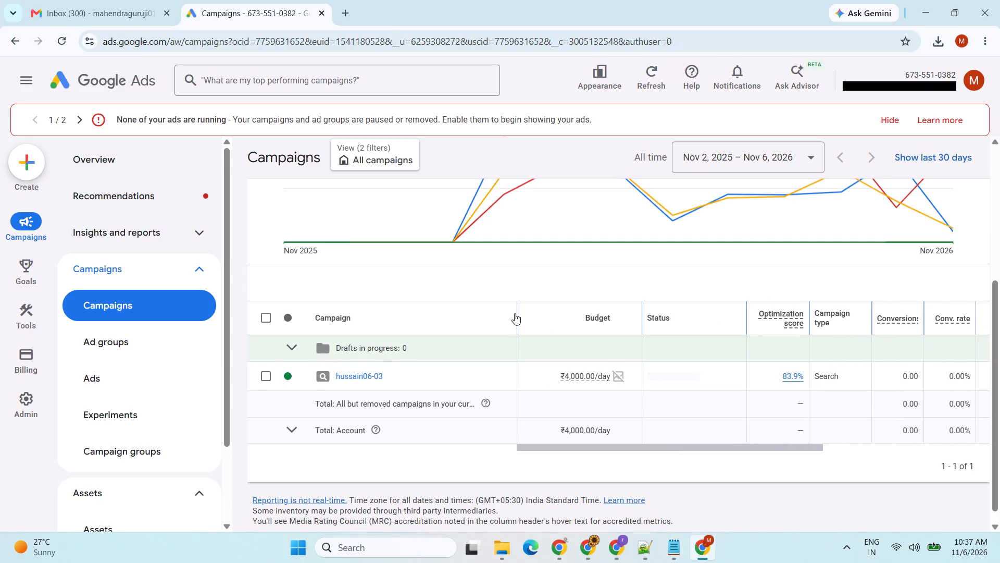
pyautogui.moveTo(519, 310); pyautogui.dragTo(473, 310)
pyautogui.moveTo(596, 305); pyautogui.dragTo(568, 305)
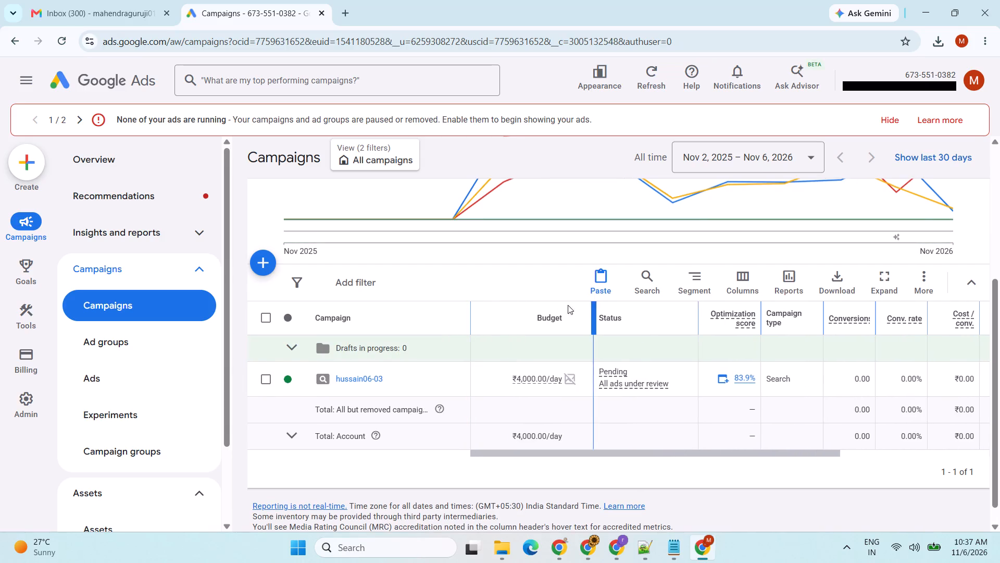
pyautogui.moveTo(568, 305); pyautogui.dragTo(557, 305)
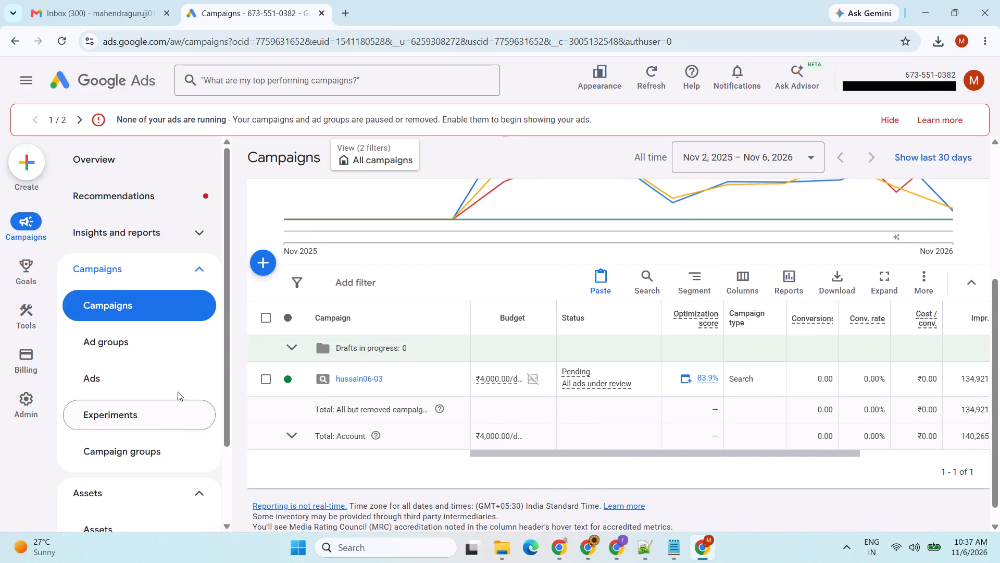
# Open the account's ads list and check the review status of the ads in Ad group 1.
pyautogui.click(155, 381)
pyautogui.scroll(-3, 645, 378)
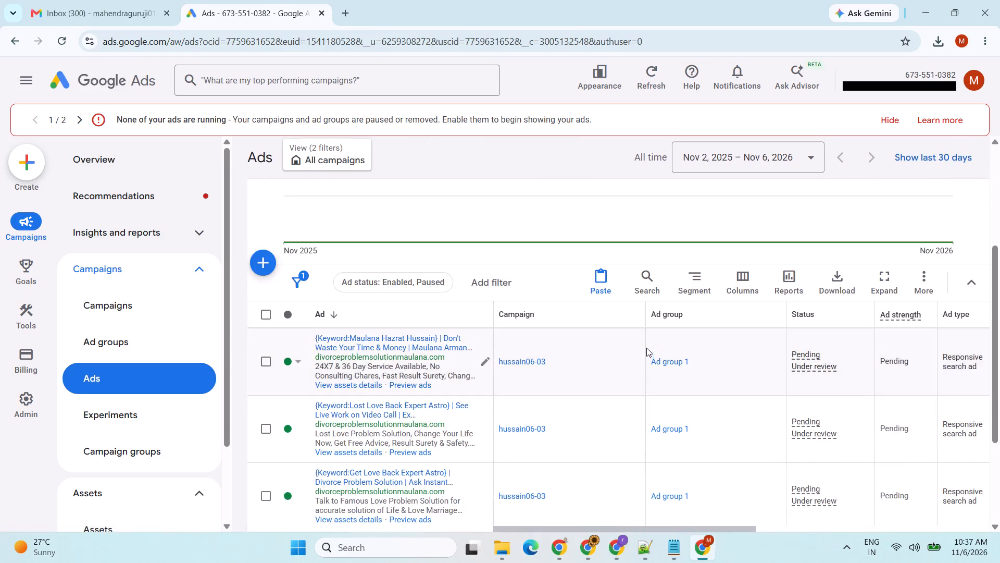
# Narrow the Campaign and Ad group columns of the ads table so the Clicks and Impr. metrics fit.
pyautogui.scroll(-2, 646, 348)
pyautogui.click(684, 471)
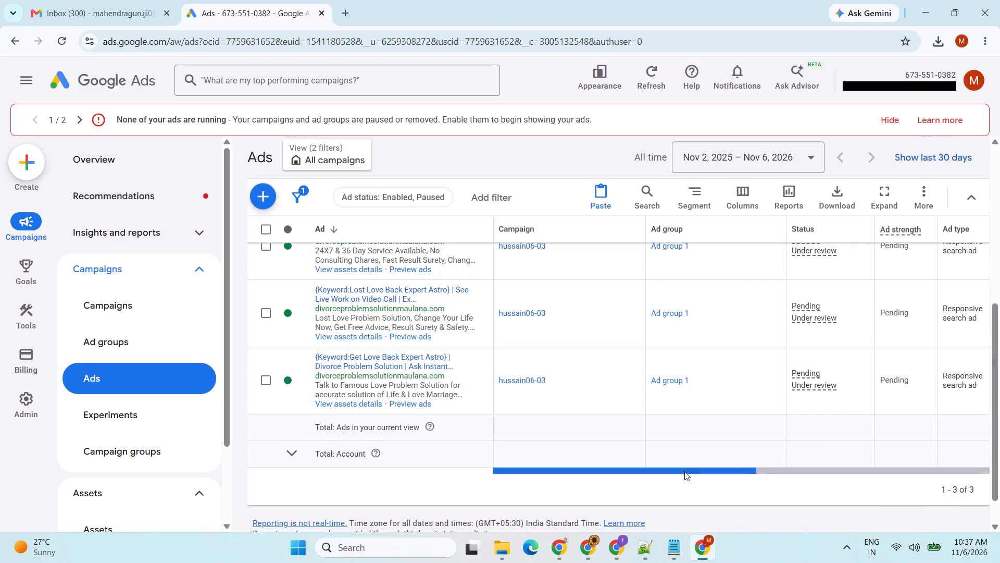
pyautogui.moveTo(645, 222); pyautogui.dragTo(643, 222)
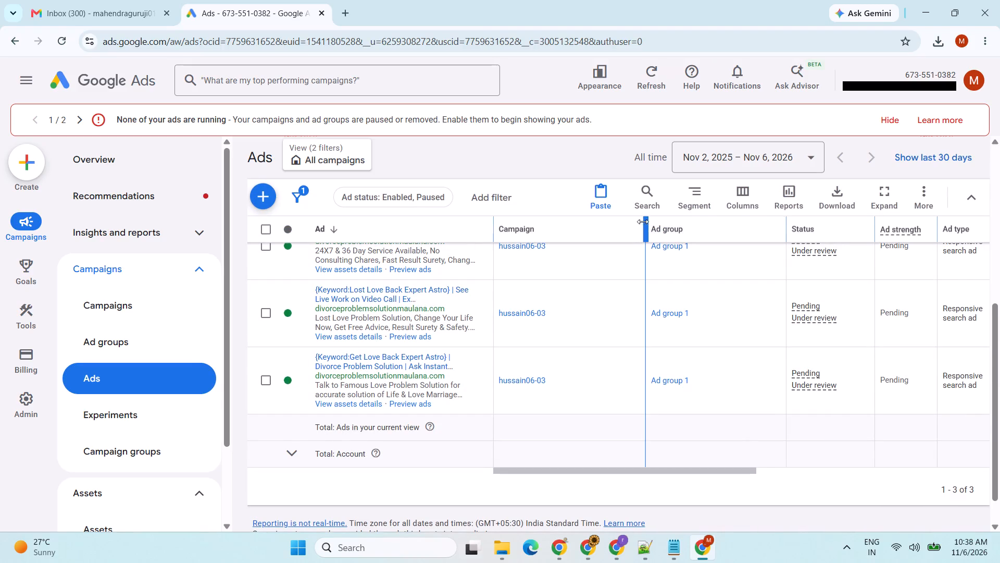
pyautogui.moveTo(643, 222); pyautogui.dragTo(570, 221)
pyautogui.moveTo(711, 225); pyautogui.dragTo(697, 224)
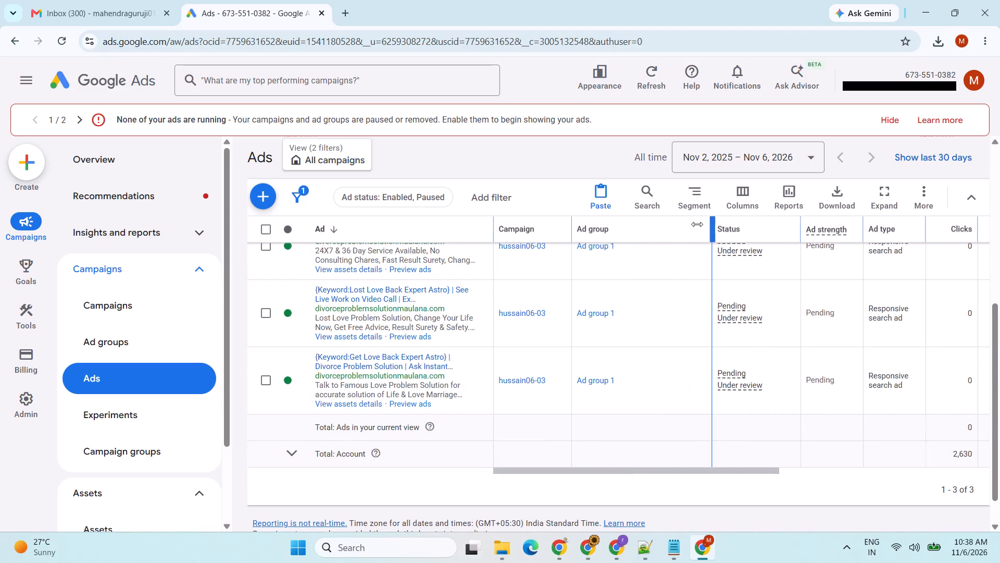
pyautogui.moveTo(697, 224); pyautogui.dragTo(635, 231)
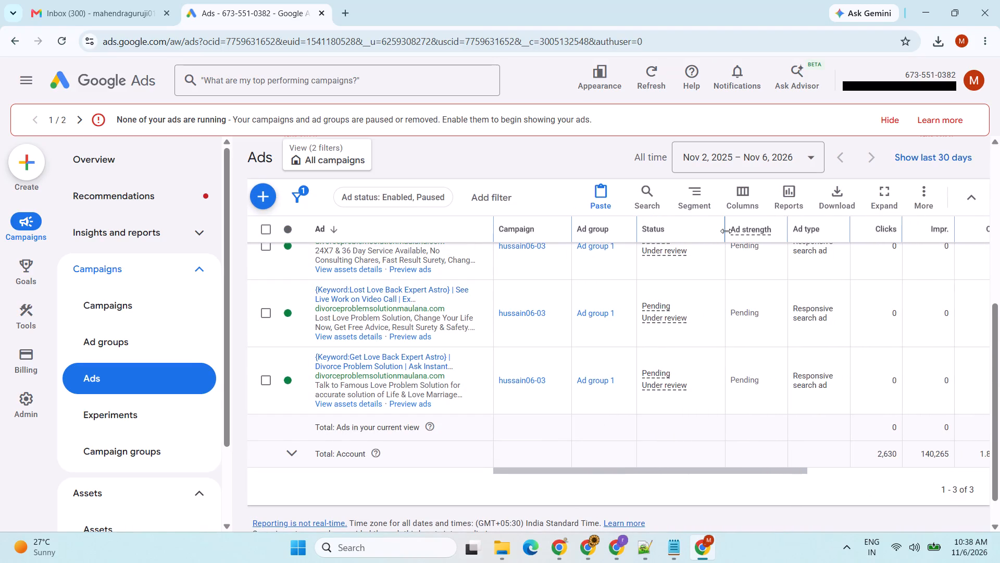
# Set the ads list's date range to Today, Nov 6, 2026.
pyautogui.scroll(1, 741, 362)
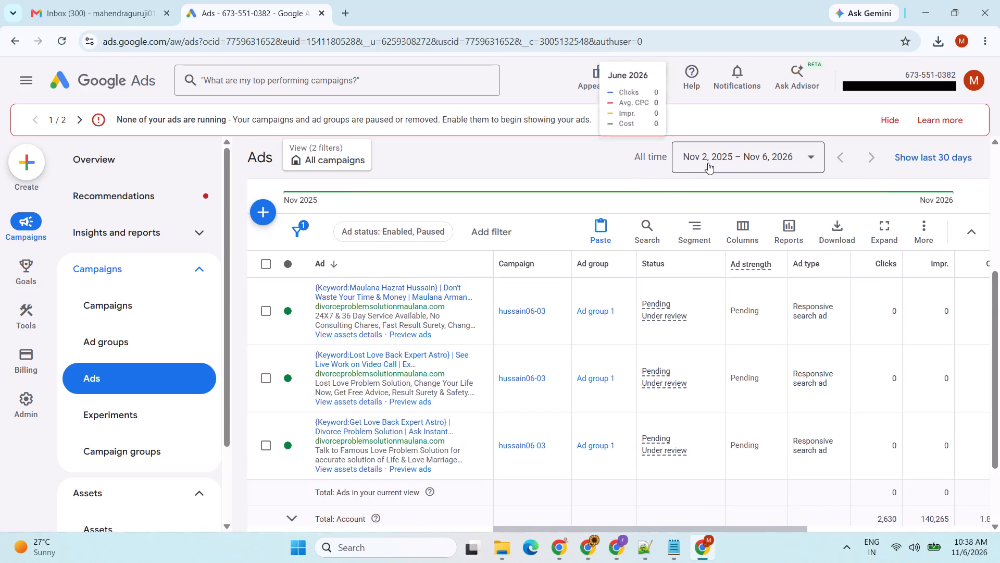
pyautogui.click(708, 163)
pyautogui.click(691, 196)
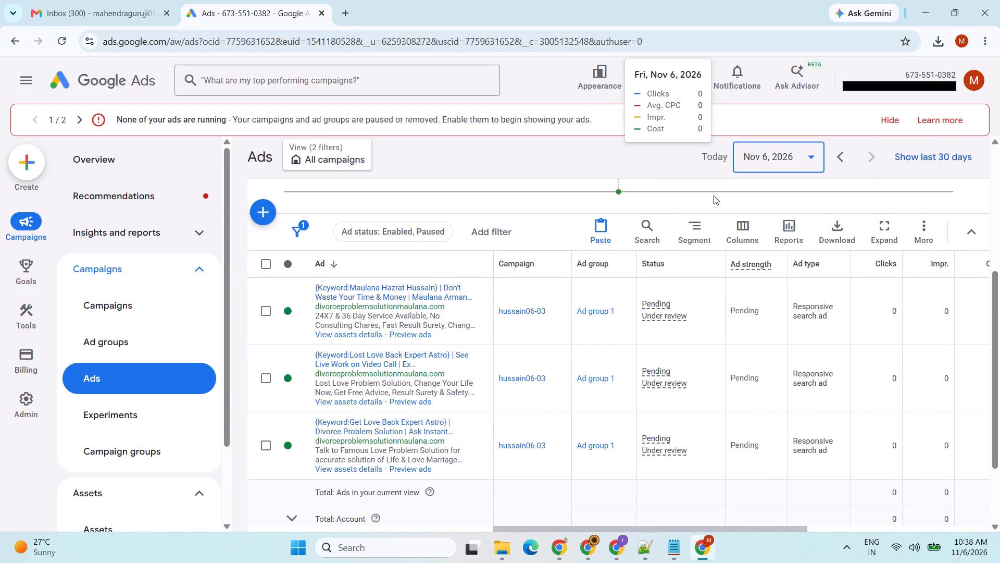
# Reload the ads page and recheck the review status of the three ads in Ad group 1.
pyautogui.rightClick(435, 156)
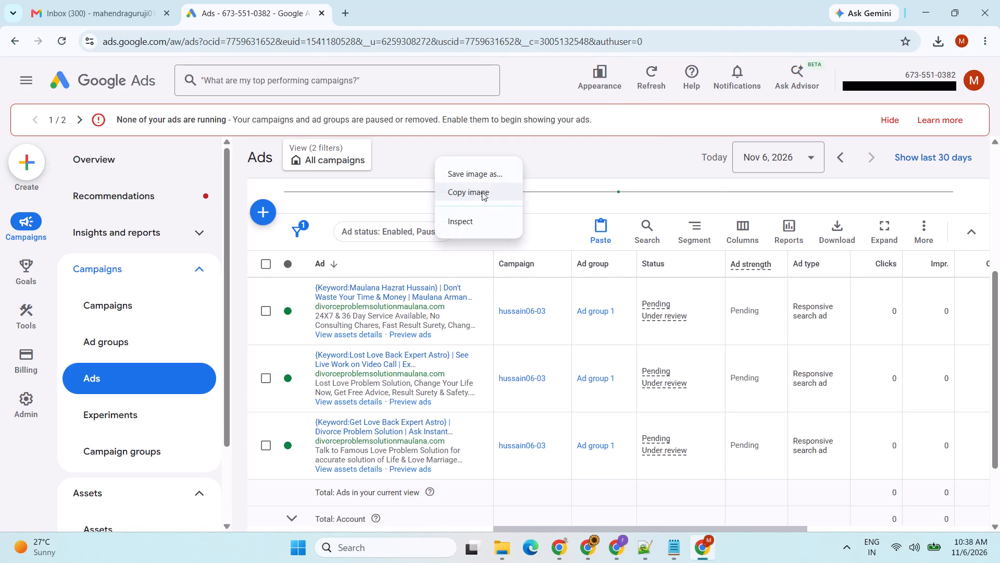
pyautogui.click(551, 115)
pyautogui.rightClick(609, 110)
pyautogui.click(665, 165)
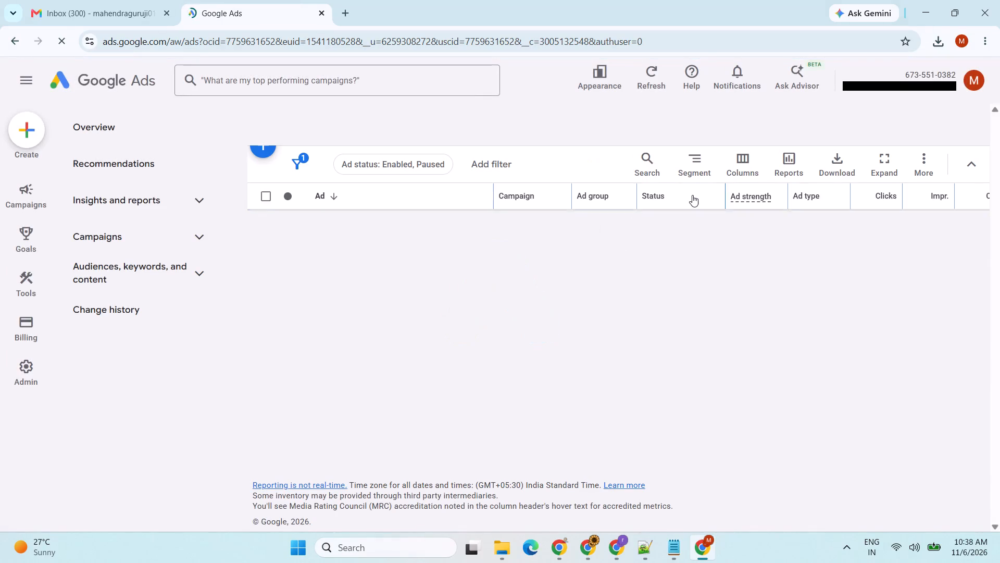
pyautogui.scroll(-2, 572, 397)
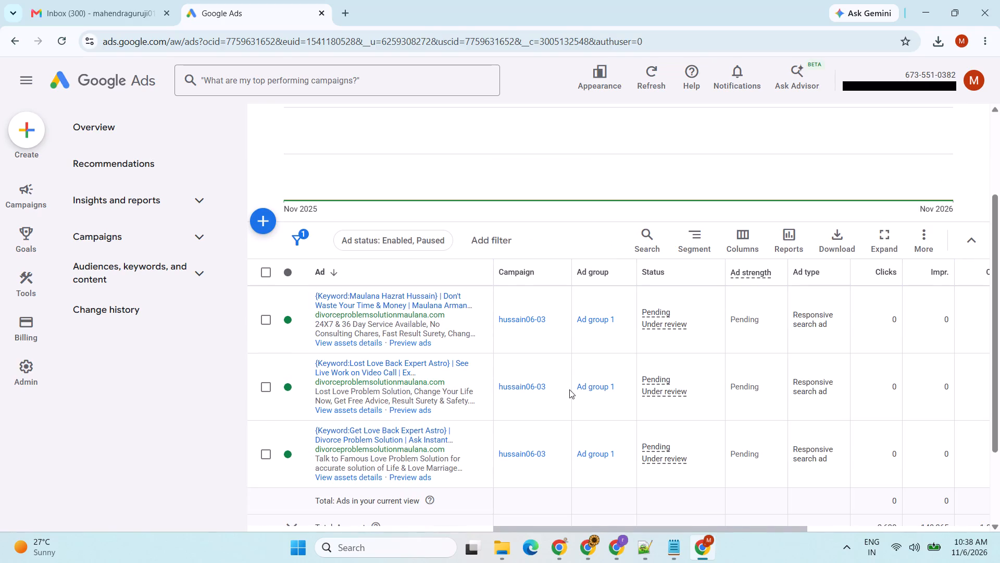
# Switch to the other Chrome window showing the local Begum Noor Jahan website.
pyautogui.click(560, 549)
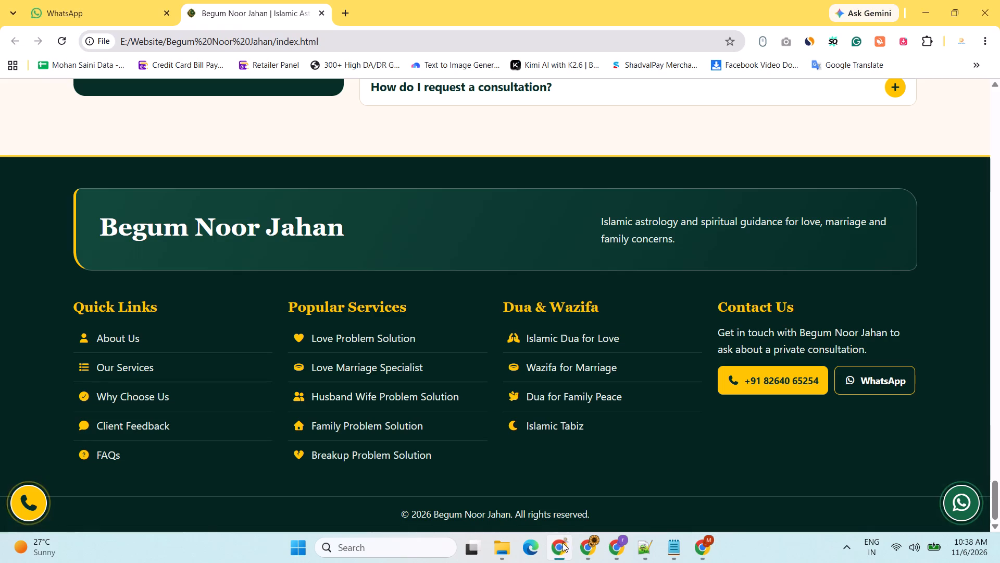